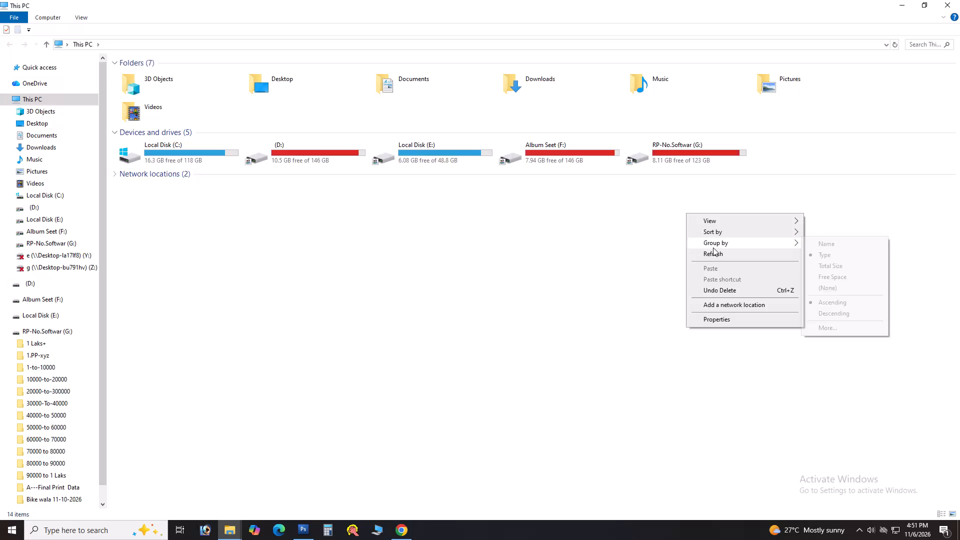
Refresh This PC and open the USB Drive (H:).
double_click(713, 247)
left_click(713, 250)
right_click(713, 250)
left_click(744, 288)
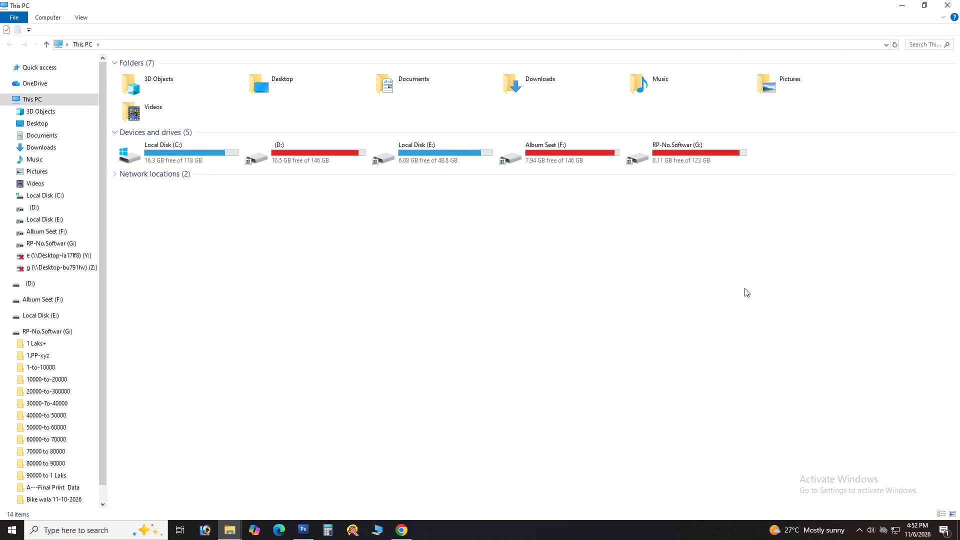
left_click(668, 242)
right_click(668, 242)
left_click(696, 290)
left_click(696, 284)
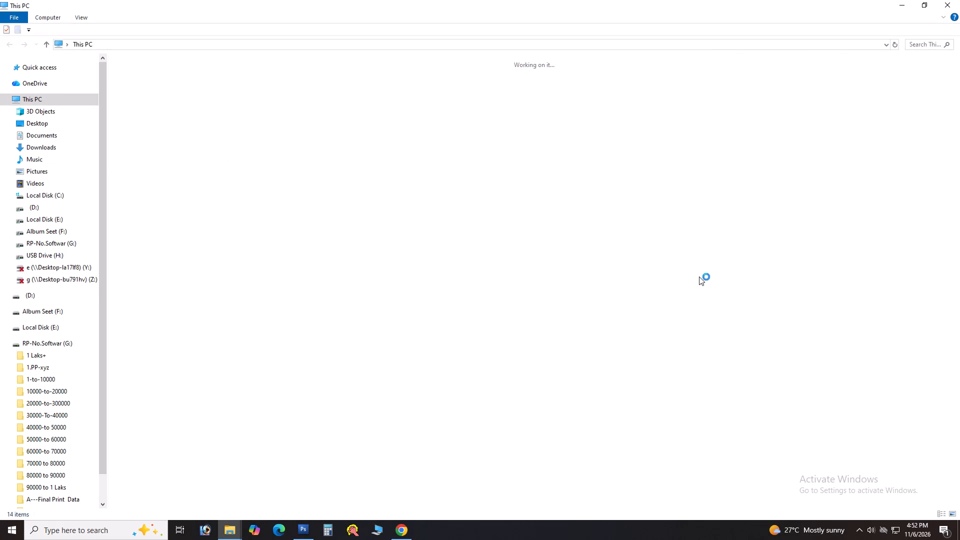
double_click(809, 151)
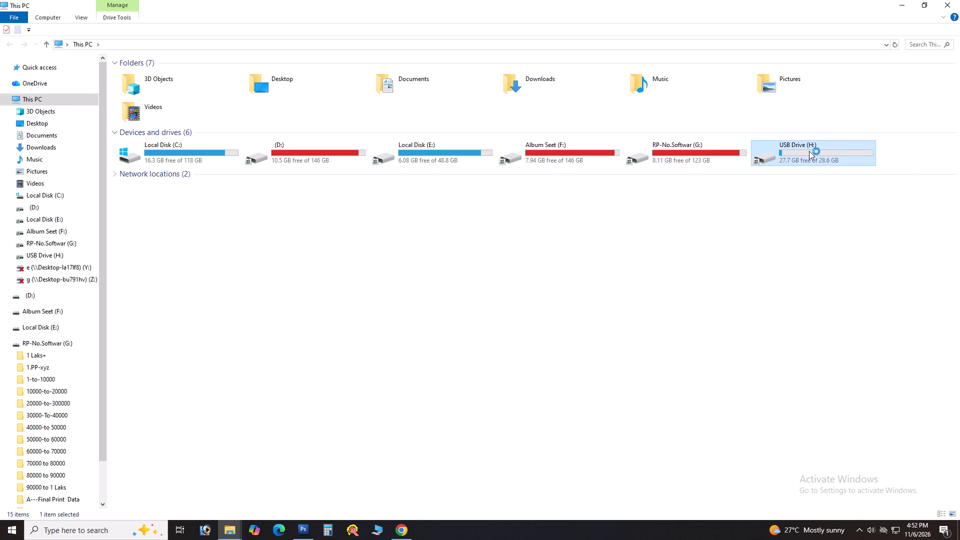
left_click(545, 262)
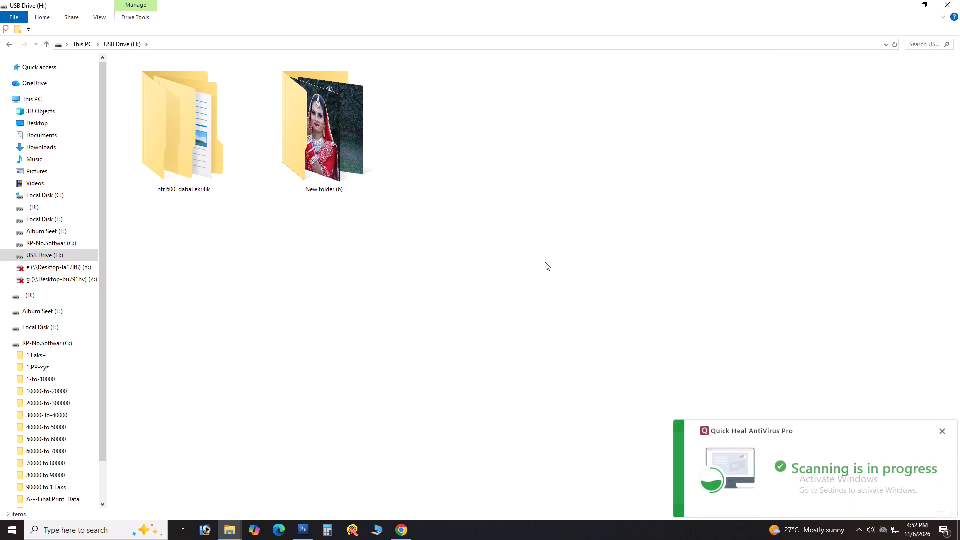
Open New folder (6) on the USB drive and look through its photos as extra large thumbnails.
key("Right")
key("Return")
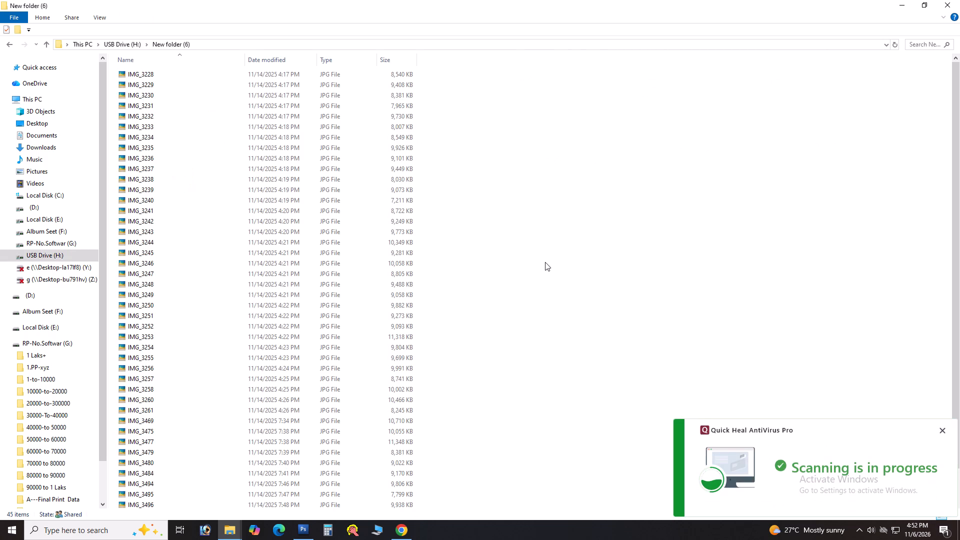
left_click(545, 262)
key("ctrl+shift+1")
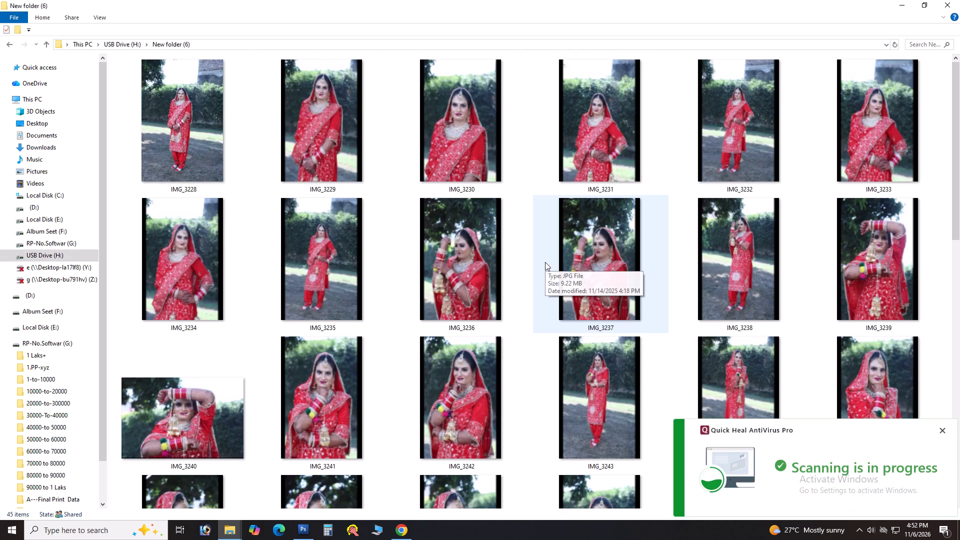
scroll(545, 262, "down", 3)
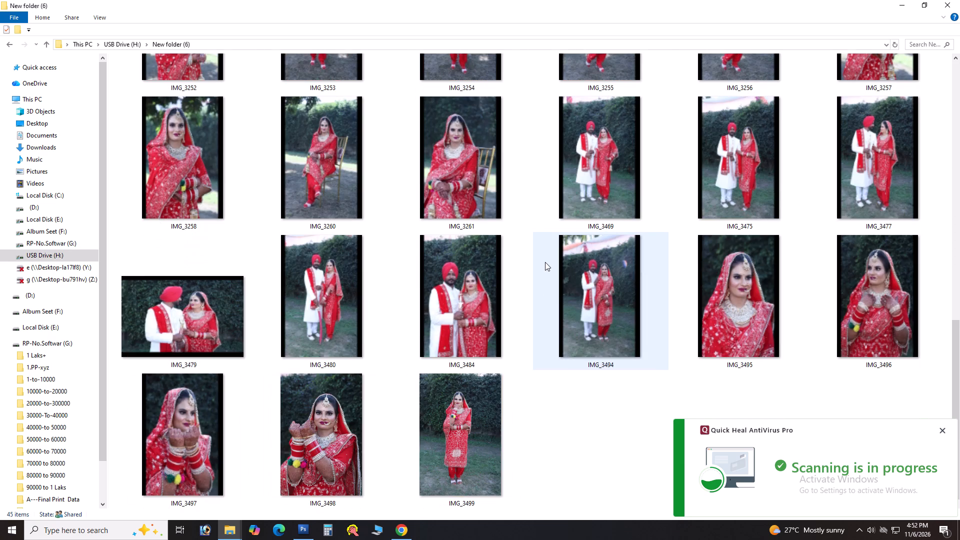
scroll(545, 262, "down", 2)
scroll(545, 262, "up", 4)
Review the album sheets in ntr 600 dabal ekrilik > pipliya 36-Seet, viewing sheets 09 to 12 at full size.
key("BackSpace")
key("Left")
key("Return")
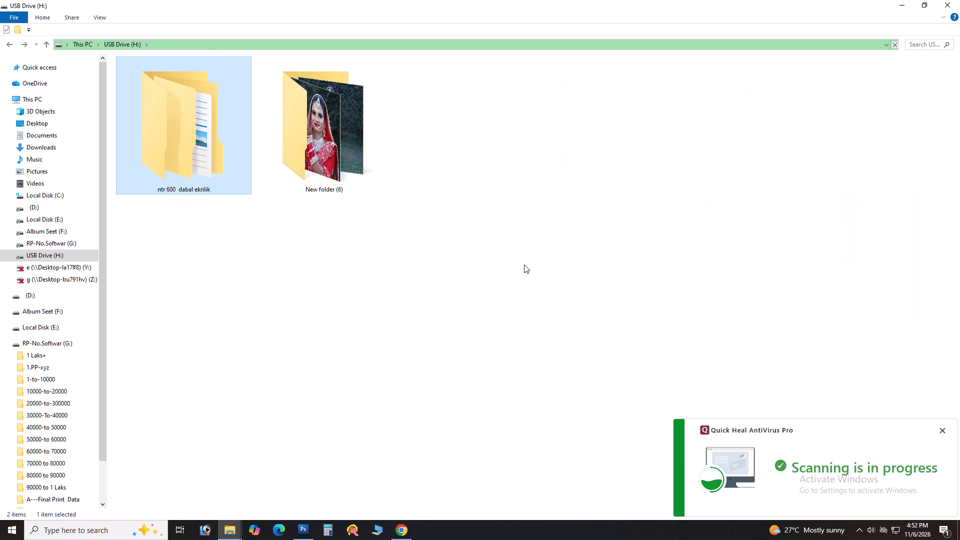
left_click(524, 264)
key("space")
key("Return")
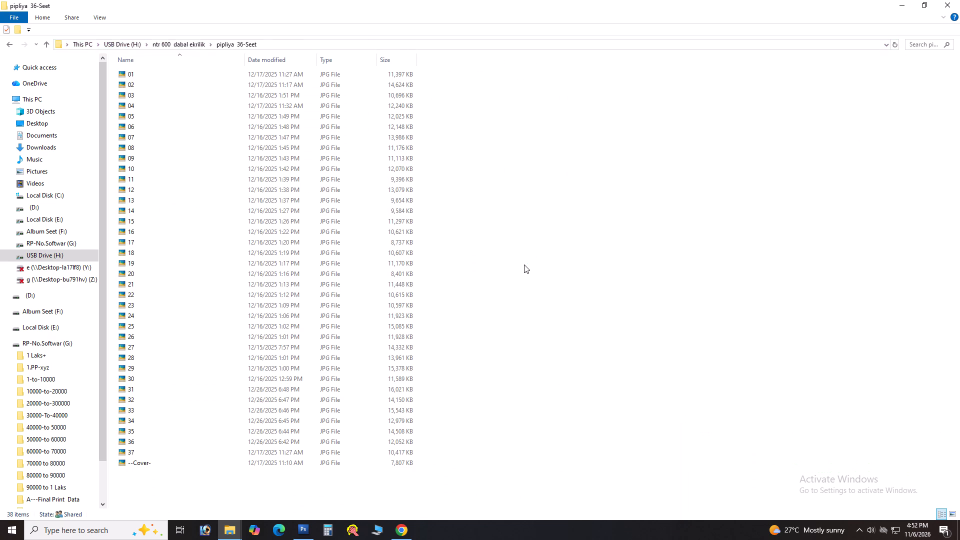
key("ctrl+shift+1")
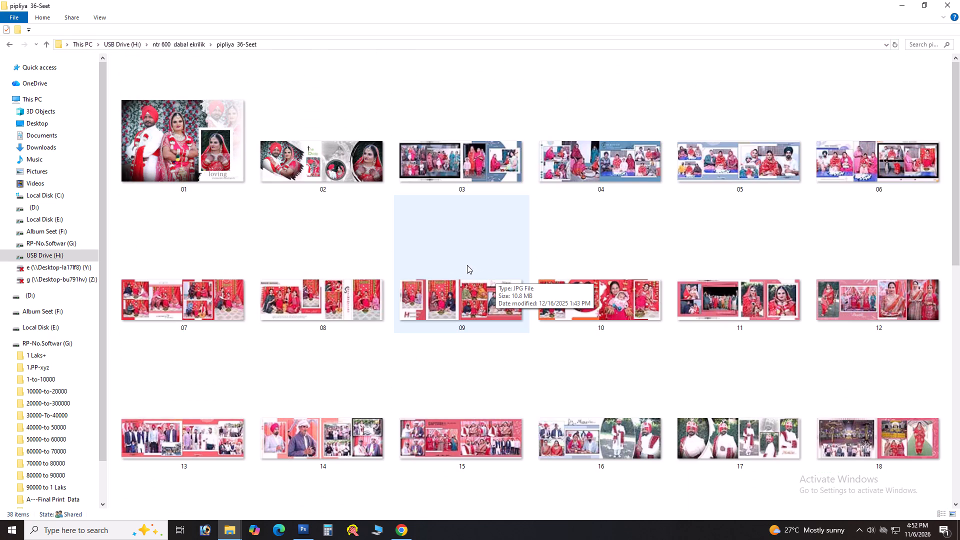
double_click(465, 264)
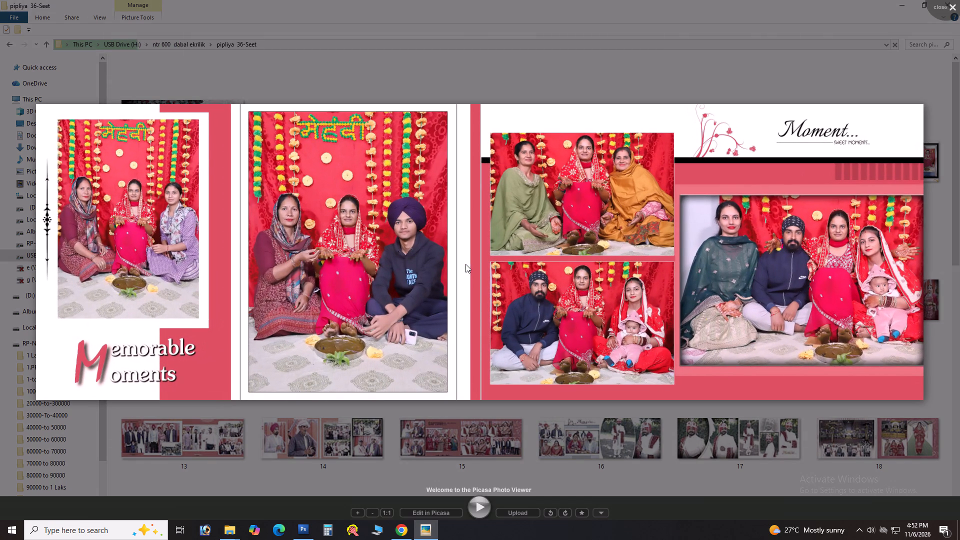
key("Right")
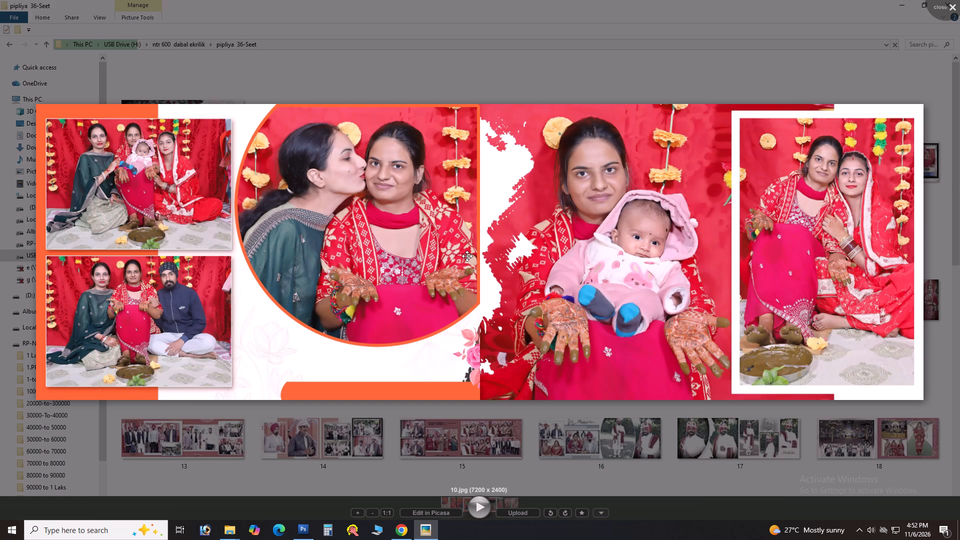
key("Right")
key("Right")
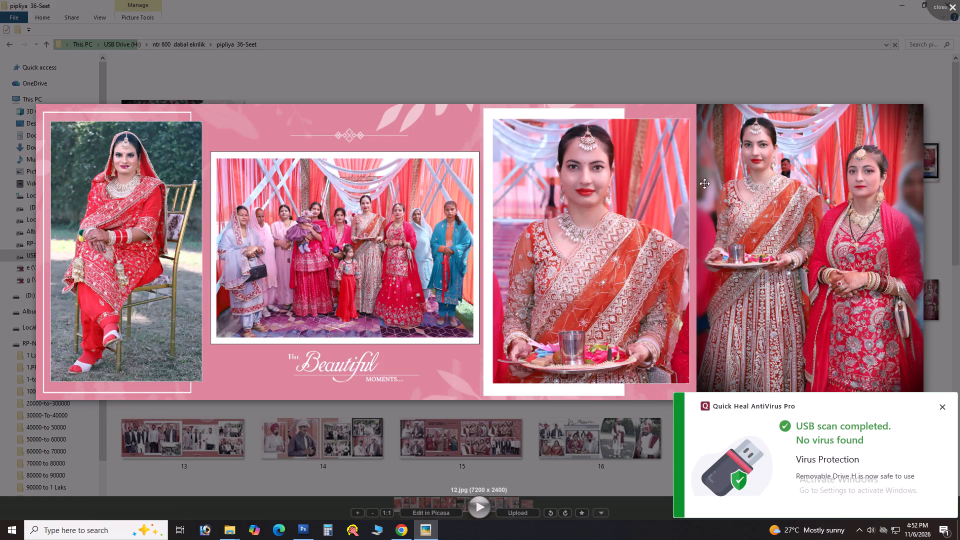
left_click(959, 0)
left_click(929, 405)
left_click(934, 404)
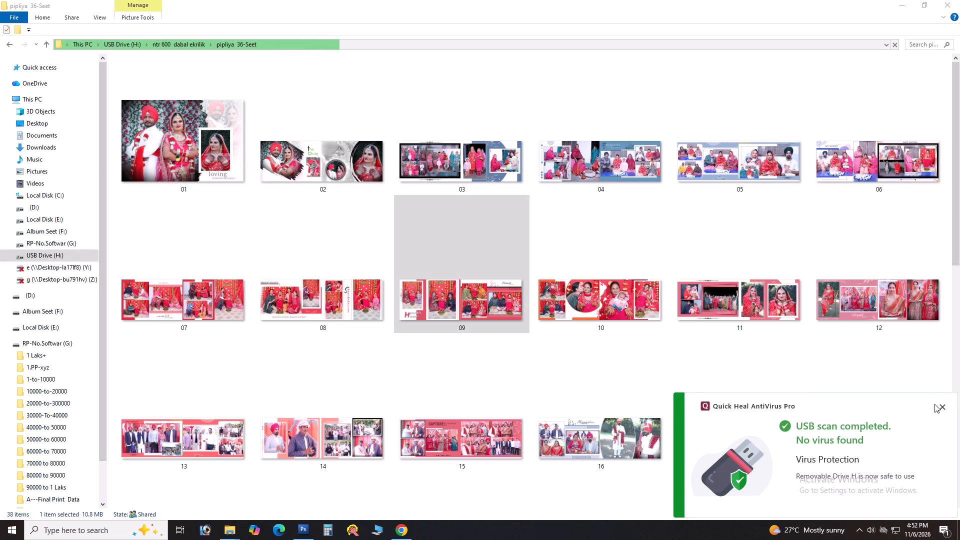
left_click(937, 405)
scroll(906, 415, "down", 5)
scroll(858, 415, "down", 8)
left_click(718, 439)
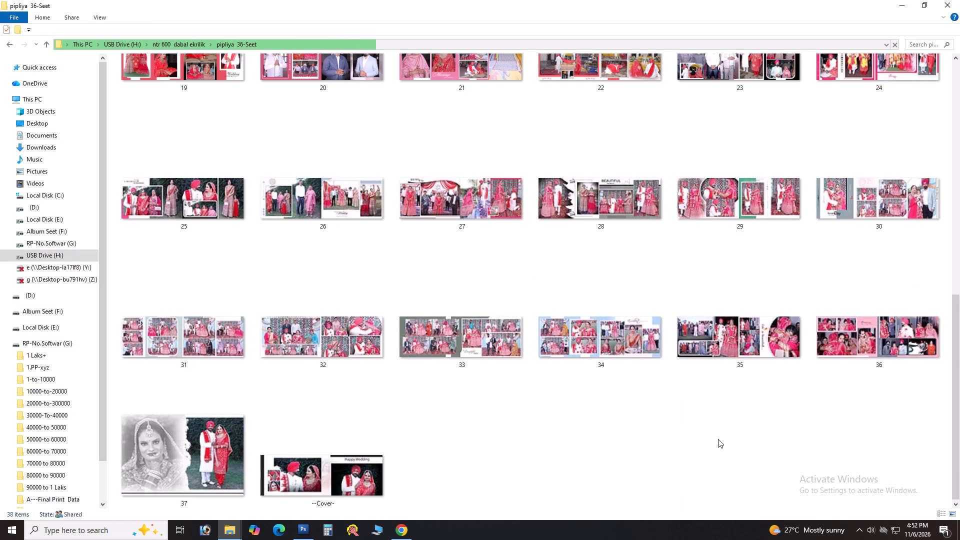
left_click(718, 439)
Go back to New folder (6) on the USB drive and look over its photos again.
key("BackSpace")
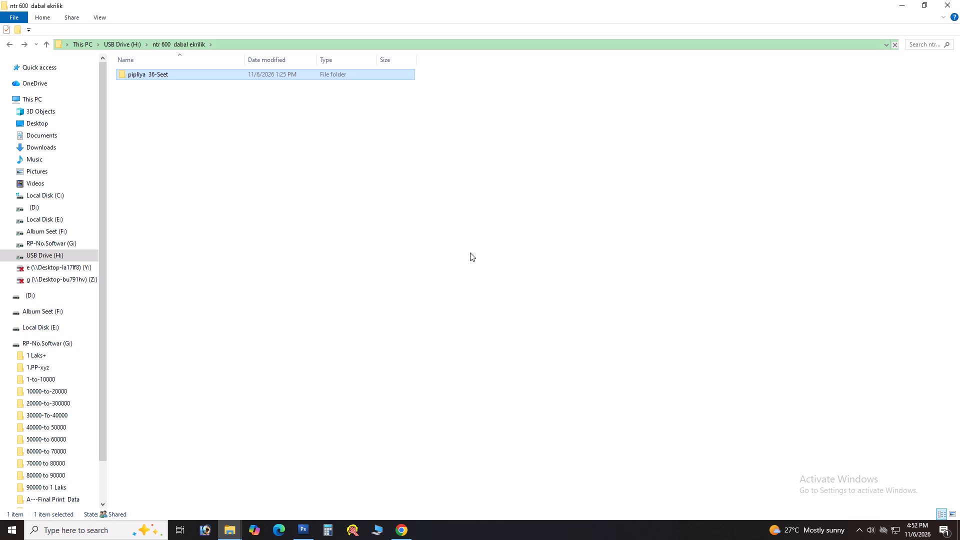
key("BackSpace")
key("Right")
key("Return")
scroll(473, 273, "down", 6)
scroll(496, 334, "down", 10)
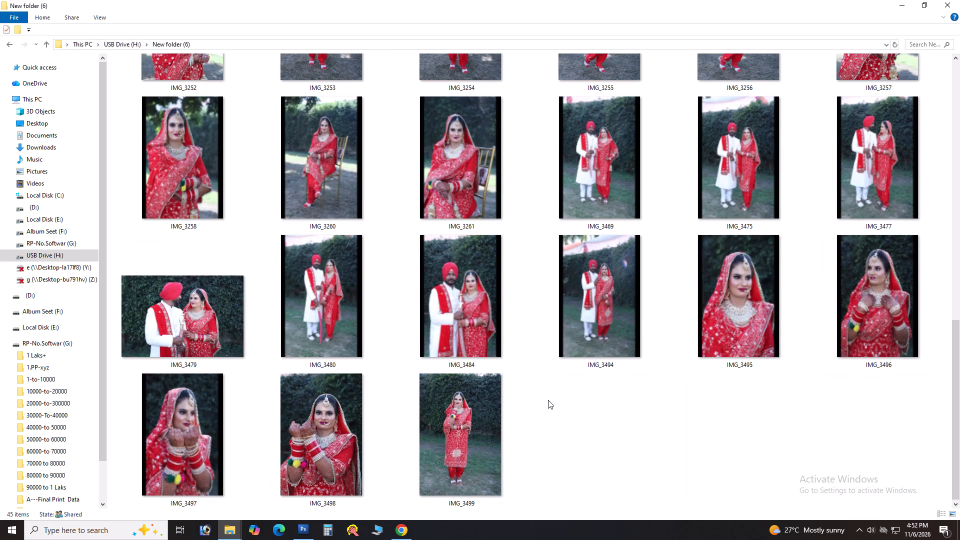
scroll(548, 400, "up", 14)
Copy New folder (6) from the root of the USB drive.
key("BackSpace")
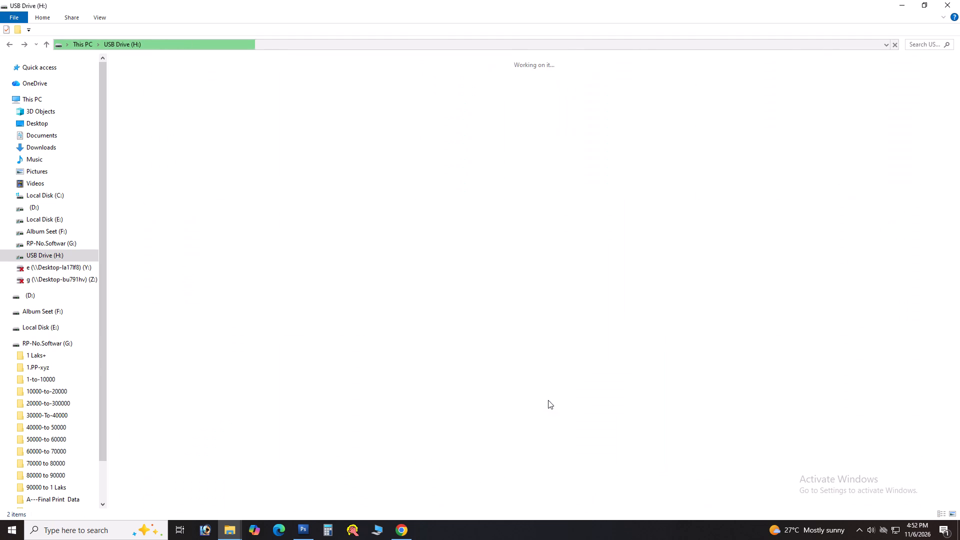
left_click(339, 113)
right_click(339, 113)
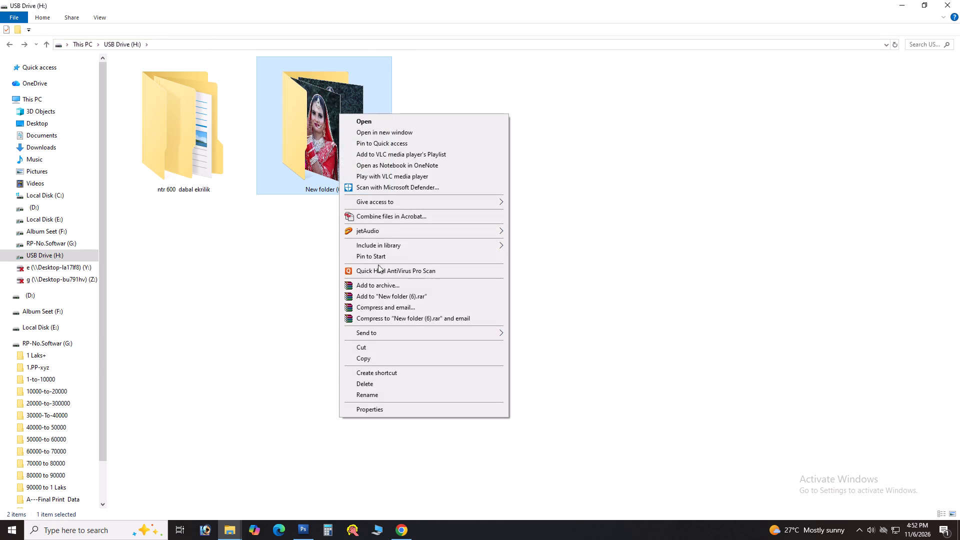
double_click(367, 355)
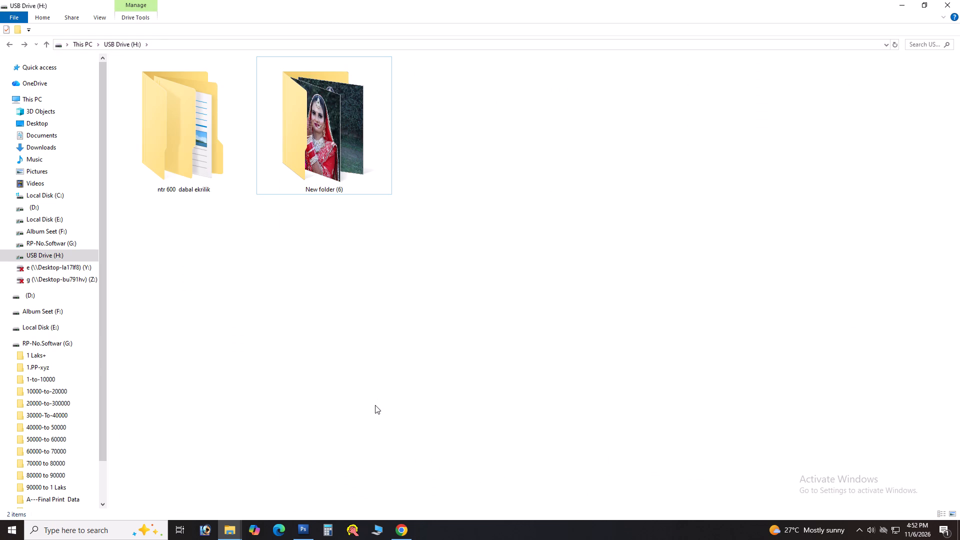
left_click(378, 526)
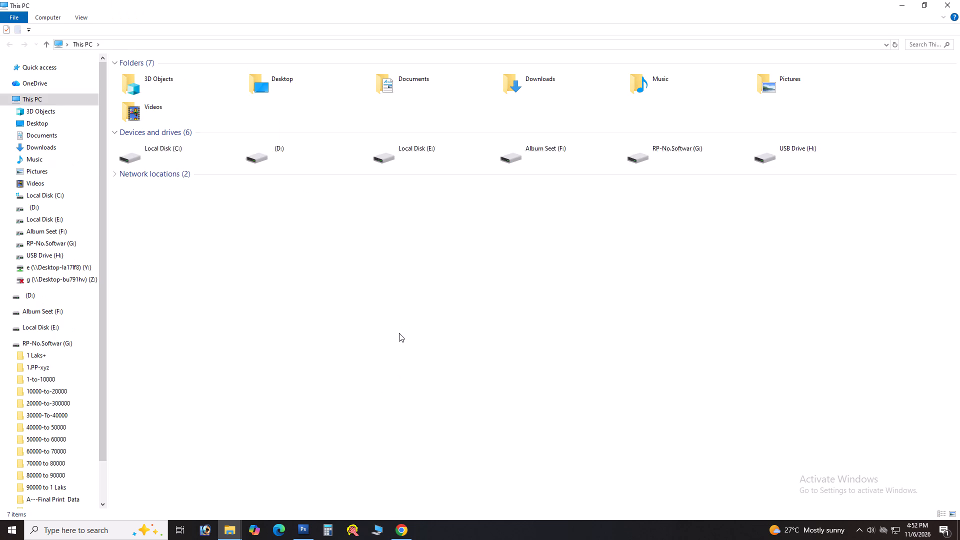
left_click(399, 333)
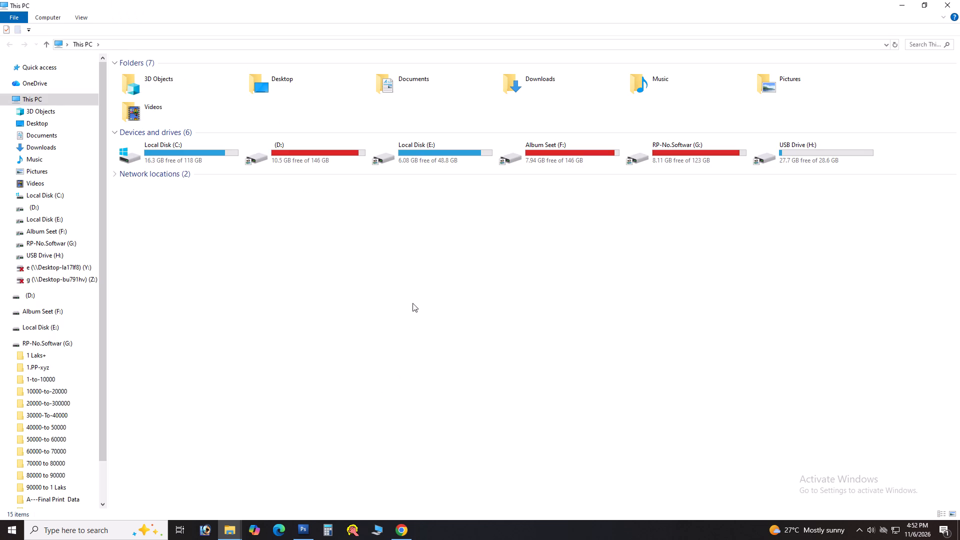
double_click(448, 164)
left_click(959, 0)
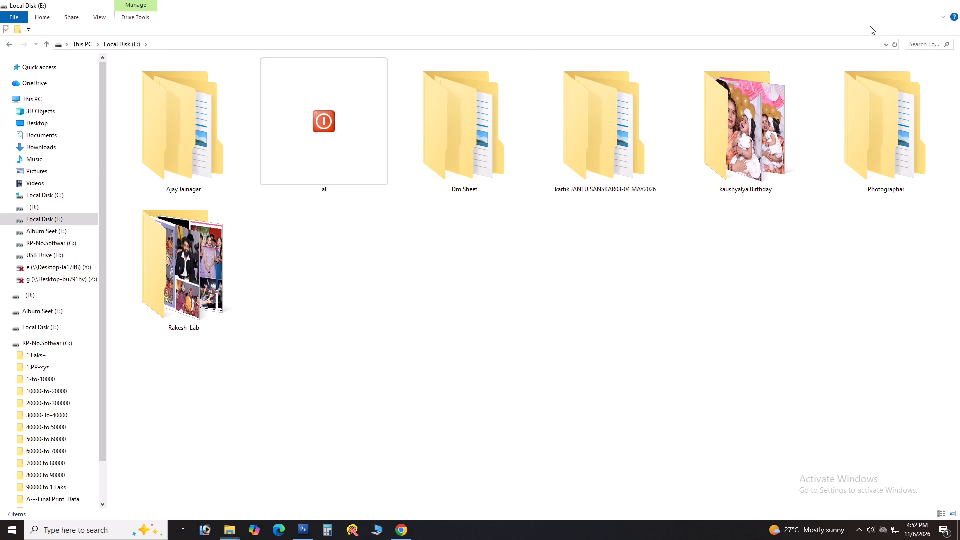
Paste the copied New folder (6) onto the desktop.
key("super+d")
left_click(410, 256)
key("ctrl+v")
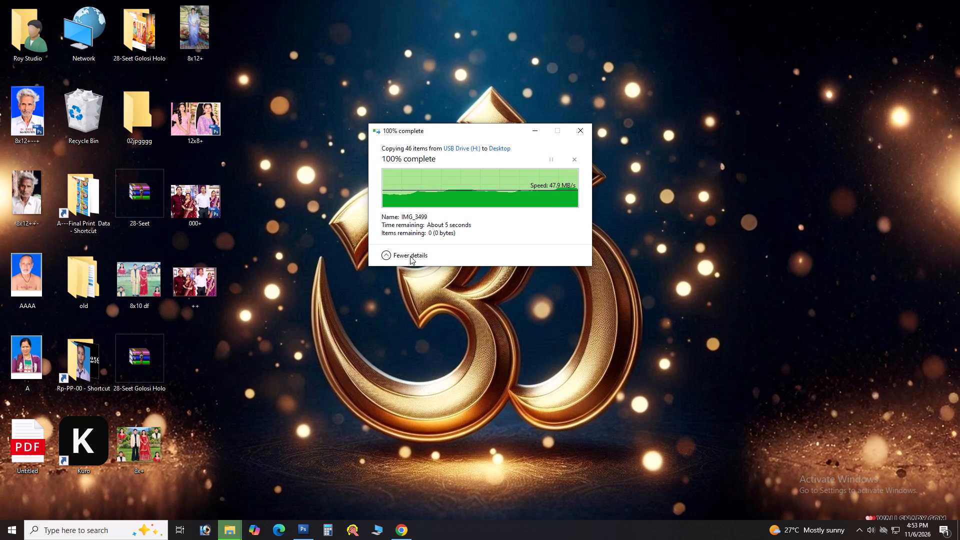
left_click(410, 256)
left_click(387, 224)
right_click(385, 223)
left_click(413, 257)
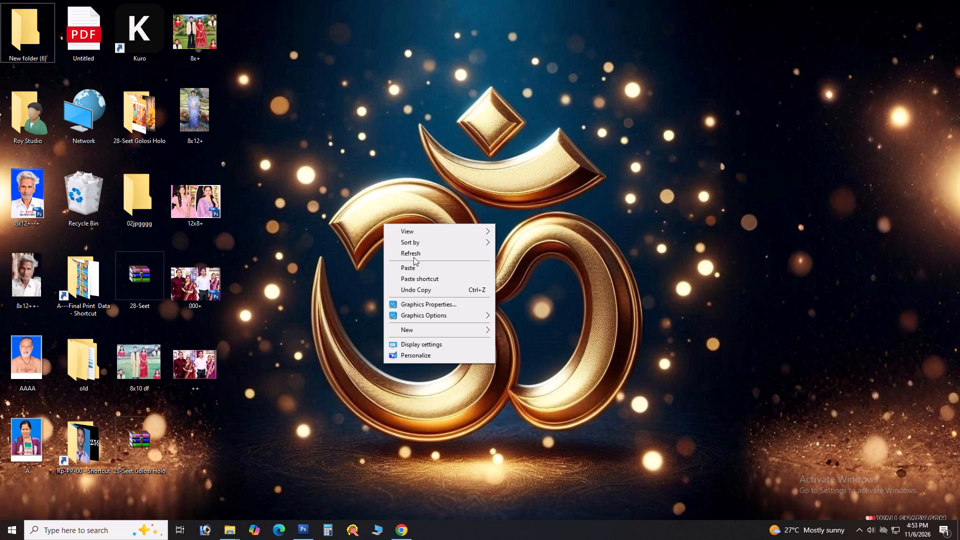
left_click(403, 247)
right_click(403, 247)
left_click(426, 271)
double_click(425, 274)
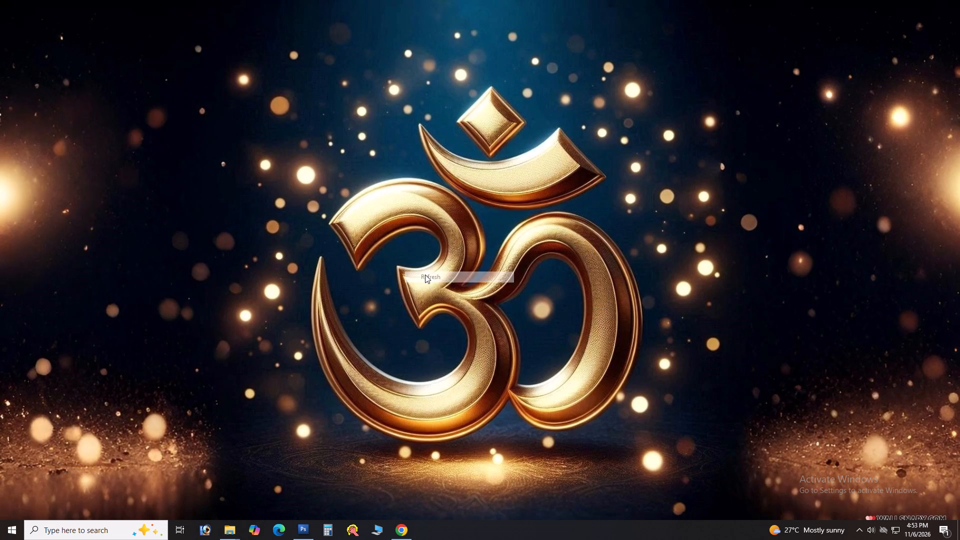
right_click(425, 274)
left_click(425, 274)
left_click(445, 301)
Check the properties of the ntr 600 dabal ekrilik folder on the USB drive.
key("alt+Tab")
left_click(455, 290)
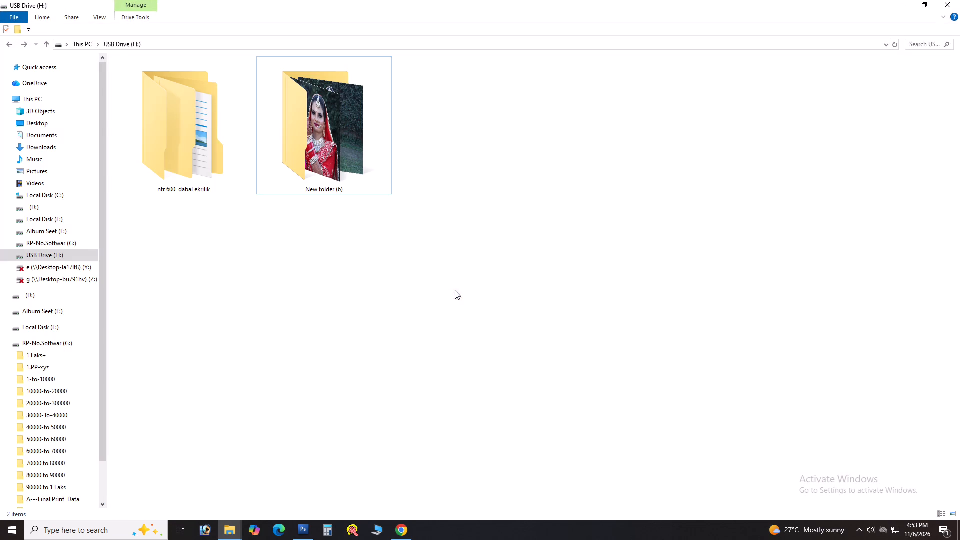
left_click(226, 156)
right_click(226, 155)
left_click(264, 459)
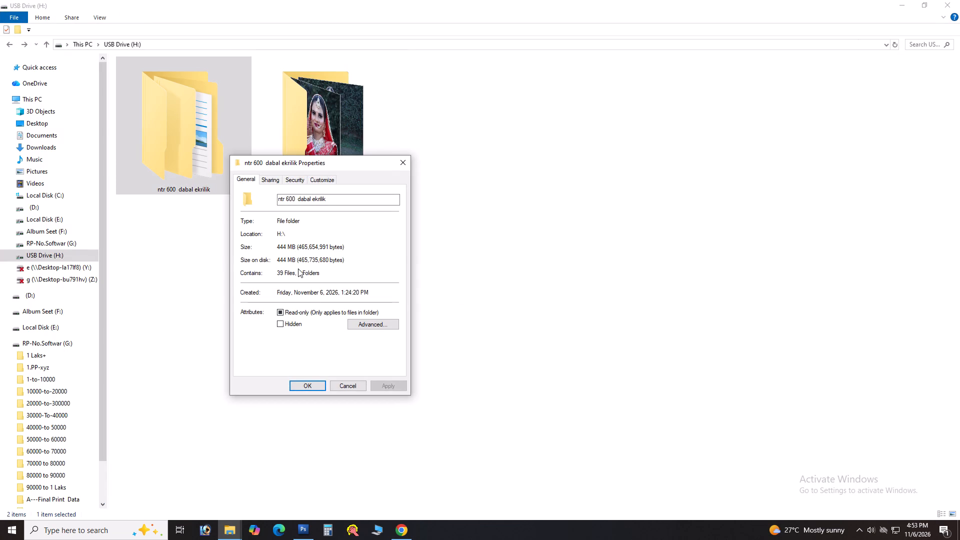
left_click(403, 164)
Copy the ntr 600 dabal ekrilik folder from the USB drive into New folder (6) on the desktop.
left_click(196, 169)
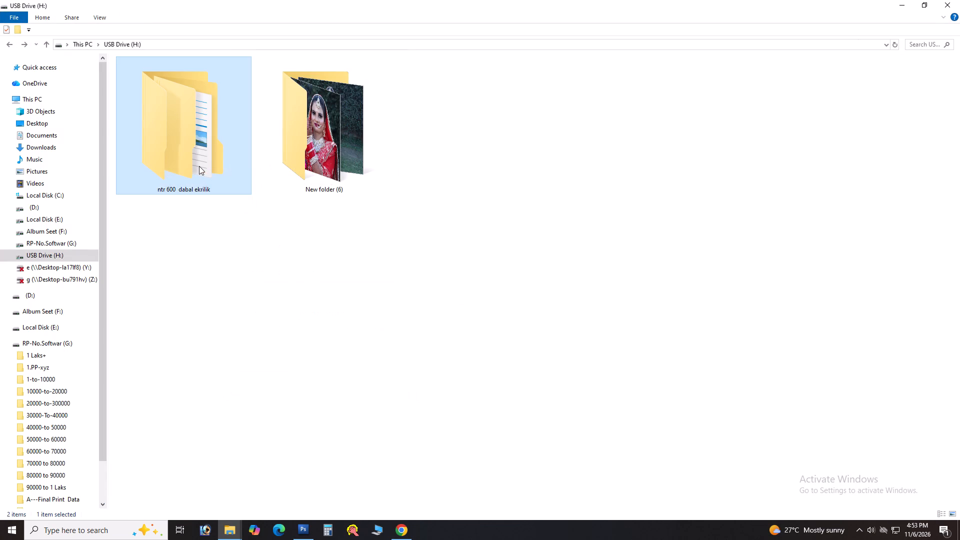
right_click(199, 166)
double_click(236, 409)
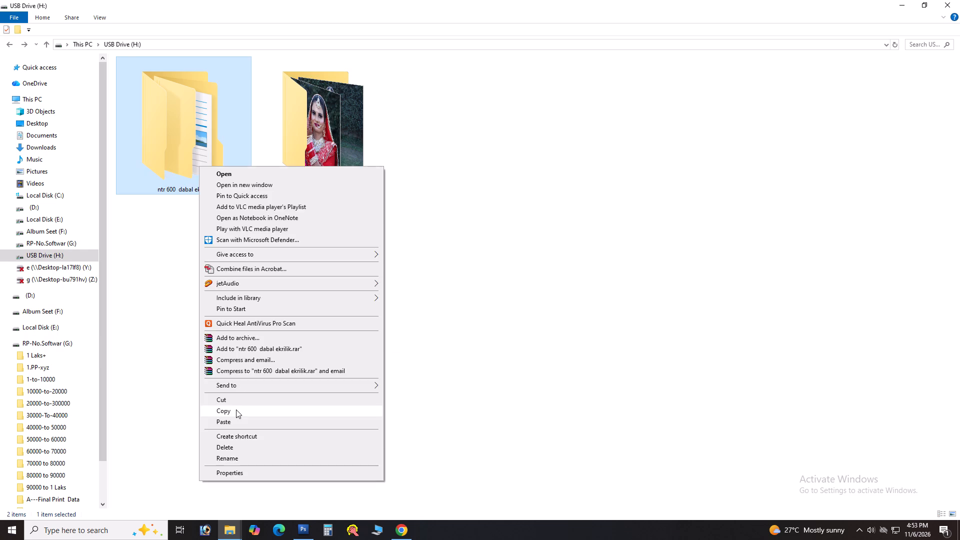
key("super+d")
left_click(36, 12)
left_click(33, 14)
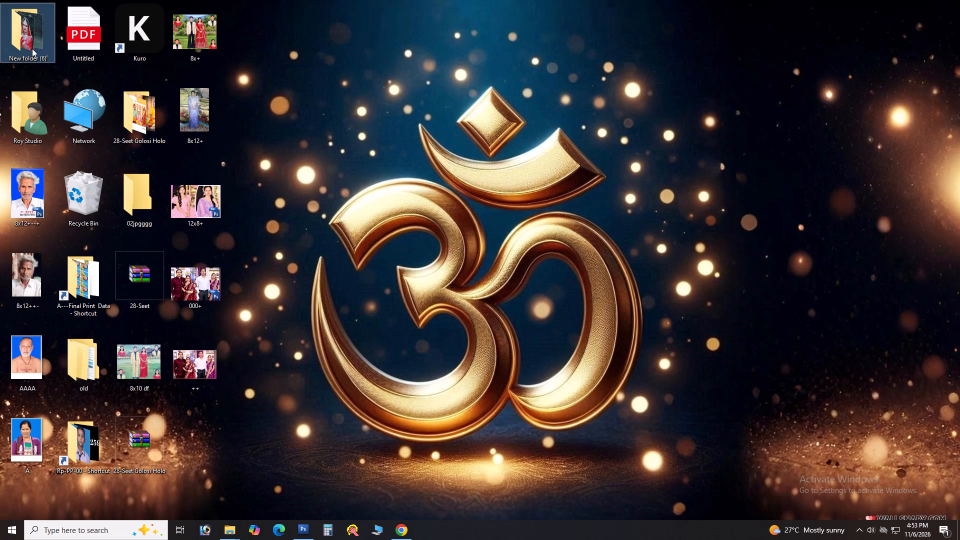
triple_click(32, 48)
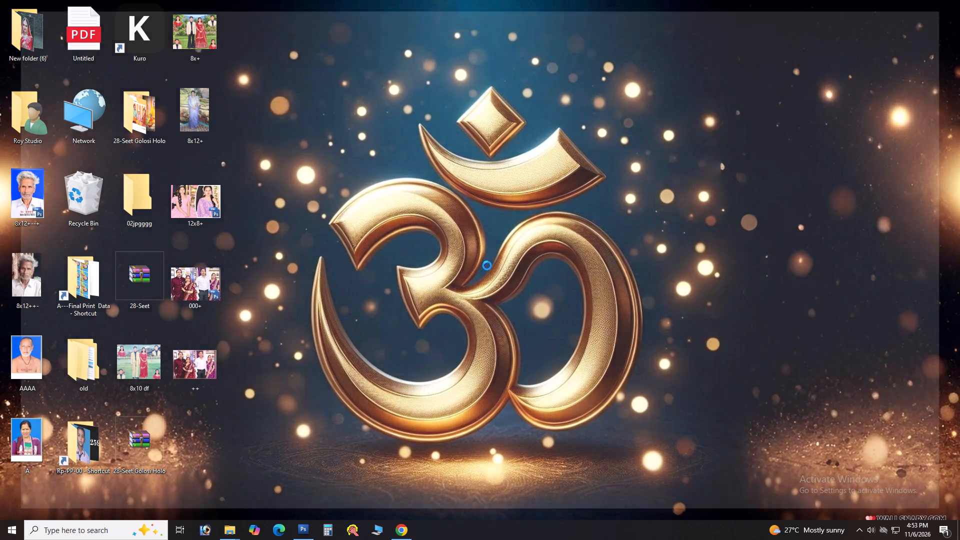
scroll(488, 267, "down", 5)
left_click(488, 315)
key("ctrl+v")
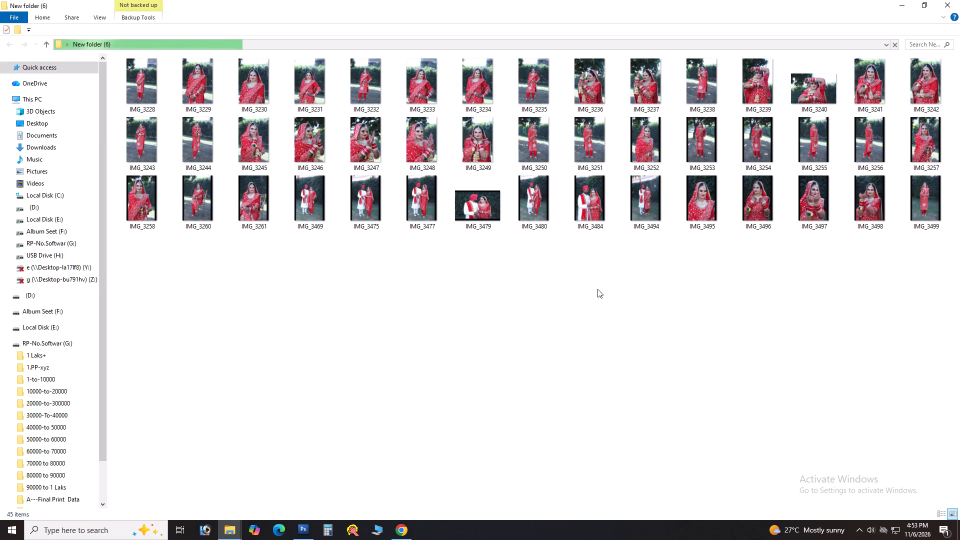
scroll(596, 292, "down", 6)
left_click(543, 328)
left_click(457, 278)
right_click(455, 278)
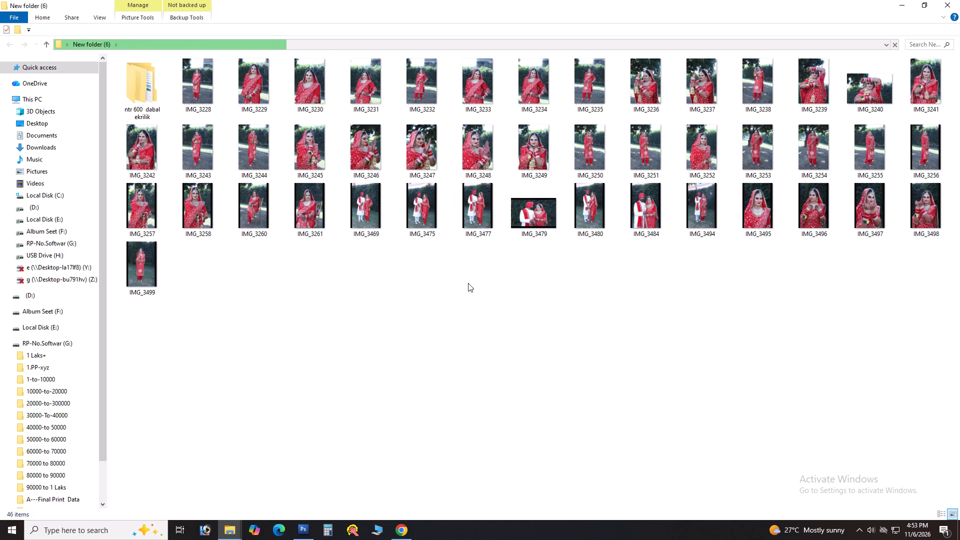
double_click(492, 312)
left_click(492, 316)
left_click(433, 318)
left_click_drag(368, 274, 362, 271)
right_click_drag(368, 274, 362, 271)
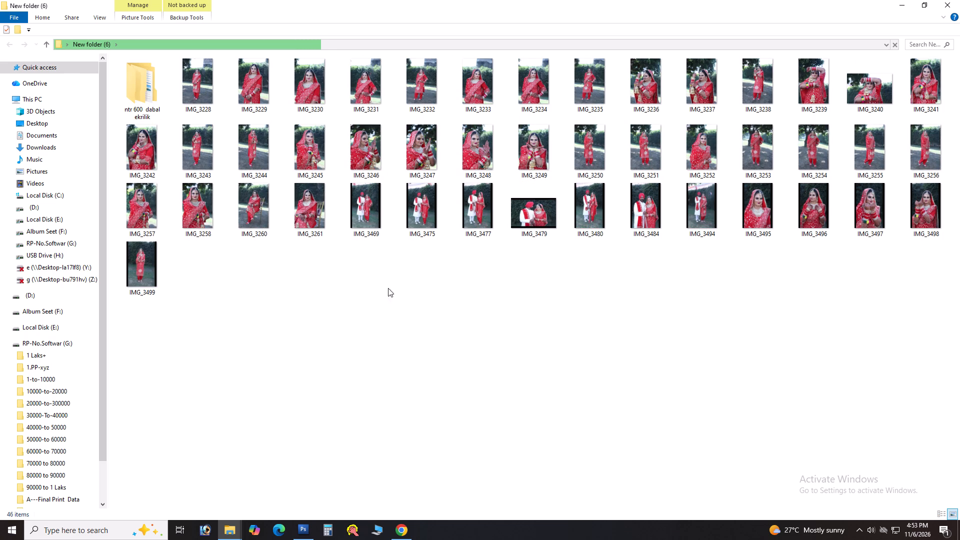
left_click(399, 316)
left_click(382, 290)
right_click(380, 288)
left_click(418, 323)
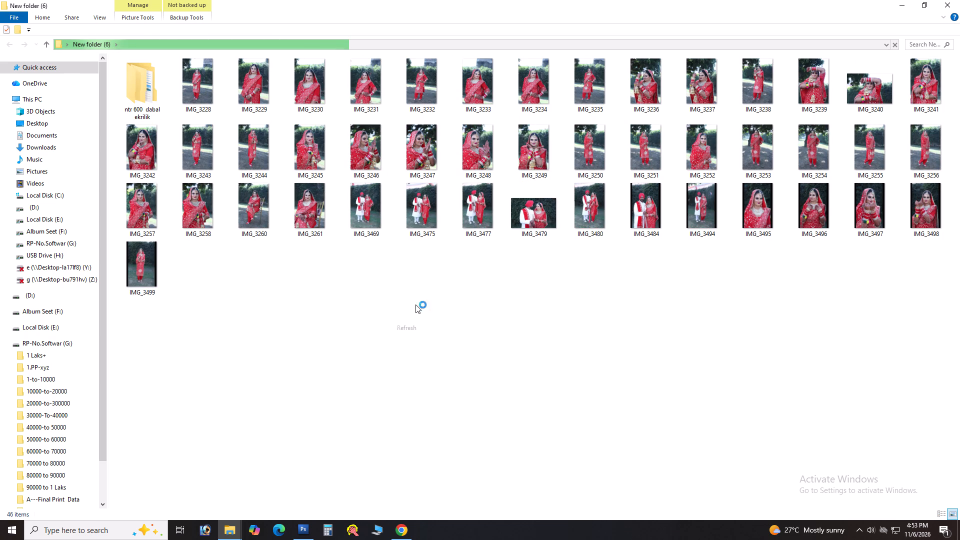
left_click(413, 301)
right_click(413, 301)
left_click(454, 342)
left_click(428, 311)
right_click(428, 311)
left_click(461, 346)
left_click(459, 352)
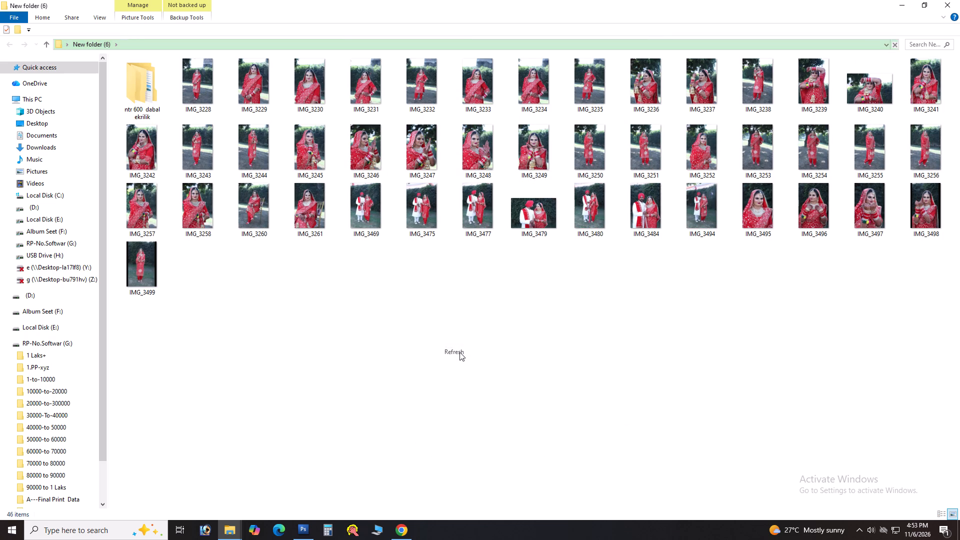
Enlarge the thumbnails in New folder (6) and look through the copied wedding photos.
key("ctrl+shift+1")
scroll(529, 373, "down", 6)
scroll(556, 393, "down", 3, "ctrl")
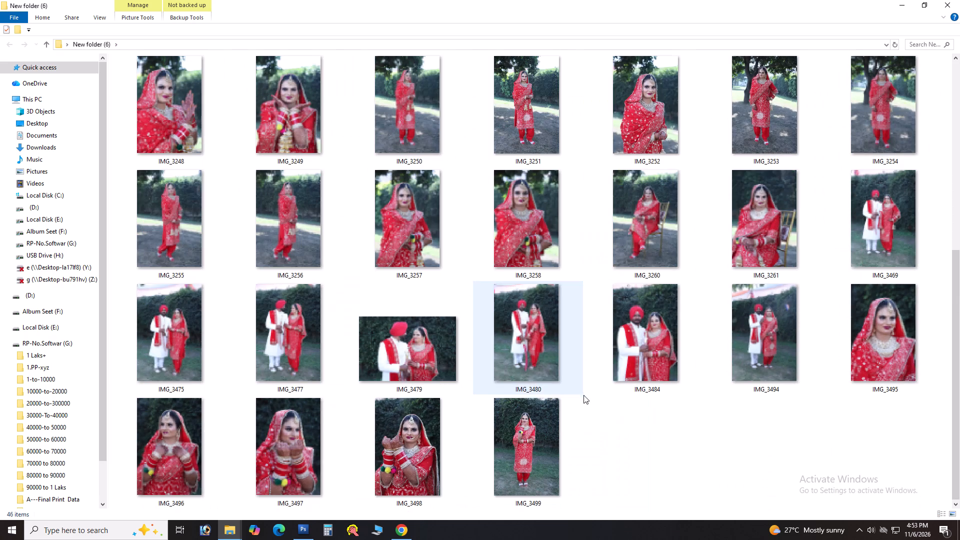
scroll(586, 406, "down", 4)
double_click(598, 443)
right_click(598, 443)
left_click(625, 335)
scroll(632, 327, "down", 3)
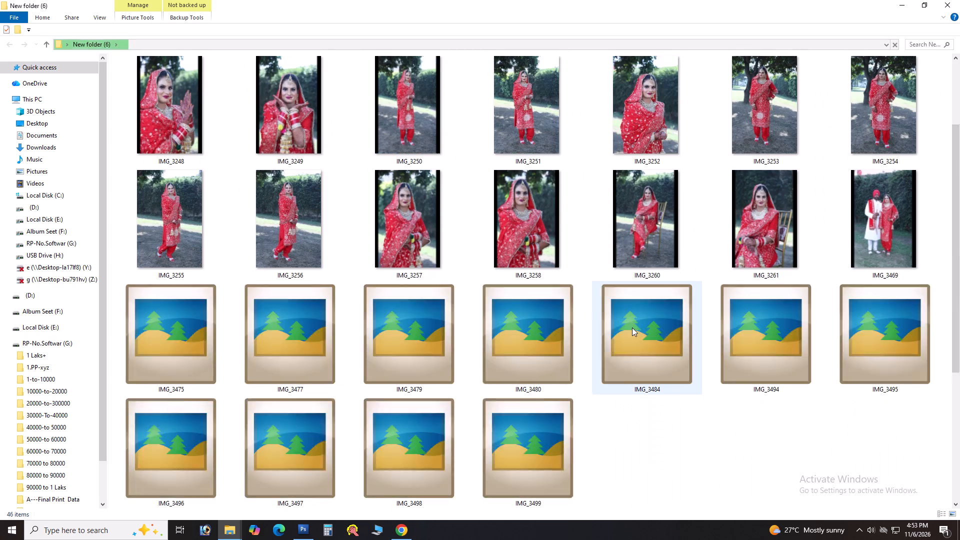
scroll(632, 327, "down", 8)
left_click(621, 408)
Close the USB drive window and the New folder (6) window.
key("alt+Tab")
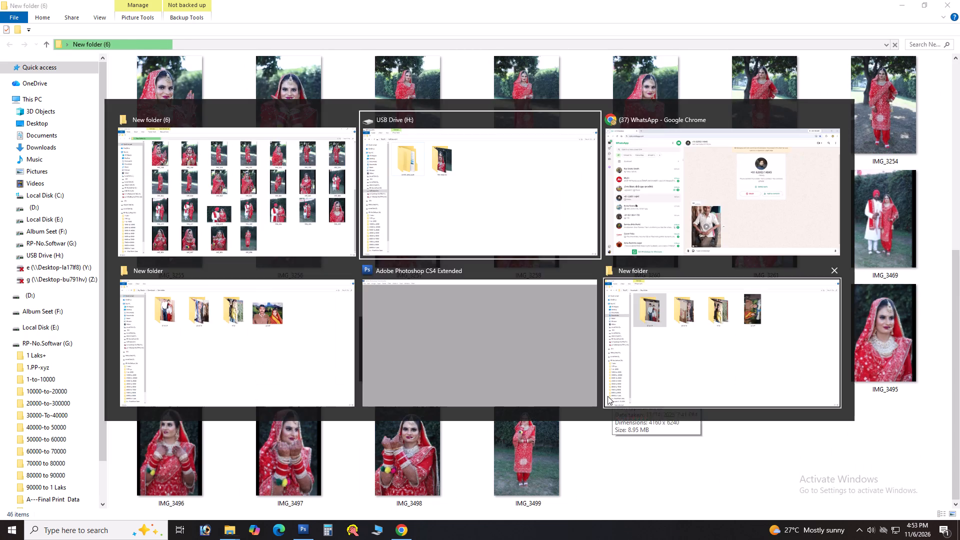
left_click(607, 396)
key("ctrl+w")
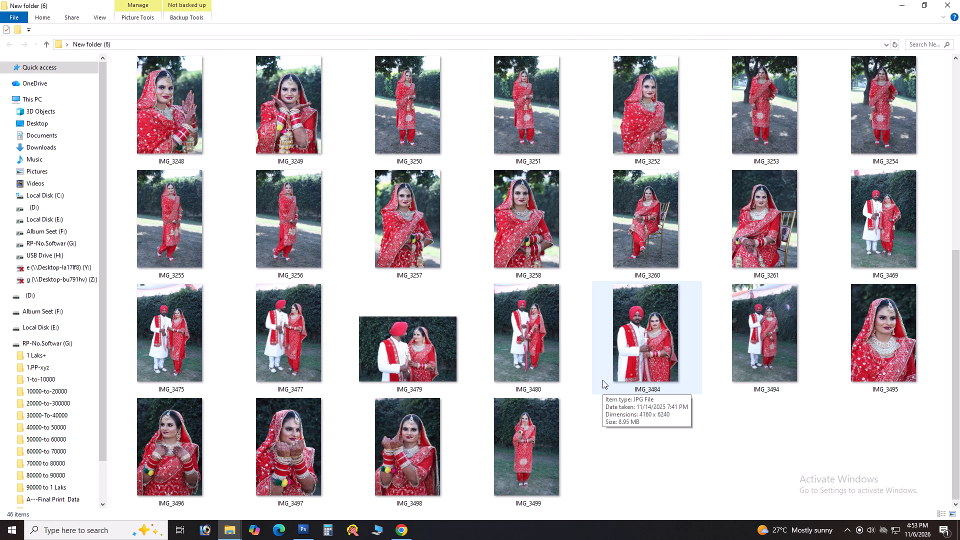
left_click(603, 461)
left_click(959, 0)
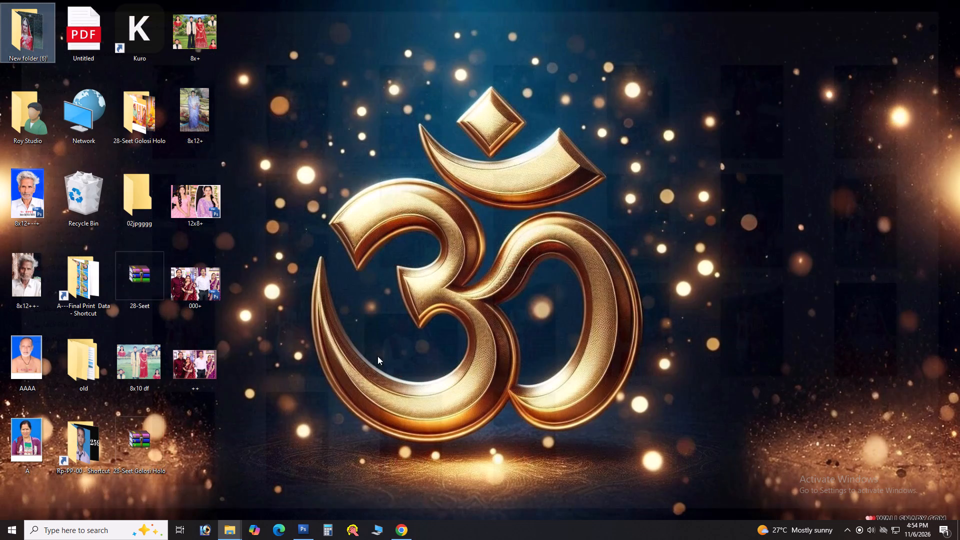
Open the 12+18 folder on USB Drive (H:), dismissing the drive scan prompt.
left_click(374, 526)
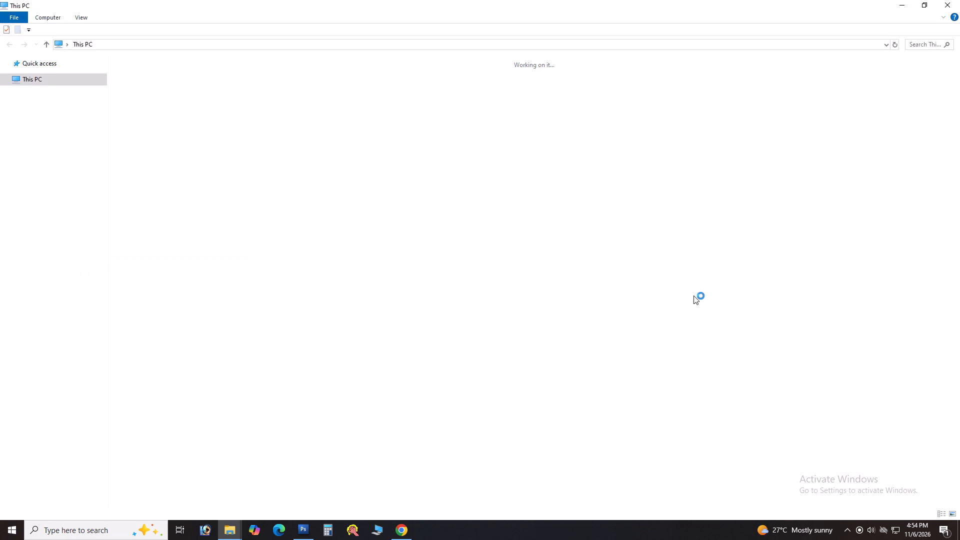
double_click(827, 156)
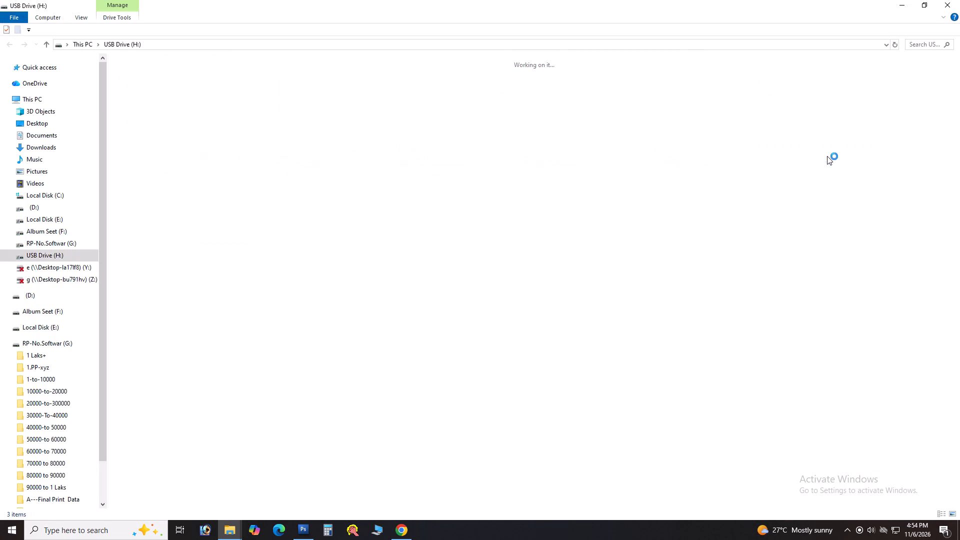
left_click(527, 252)
left_click(216, 161)
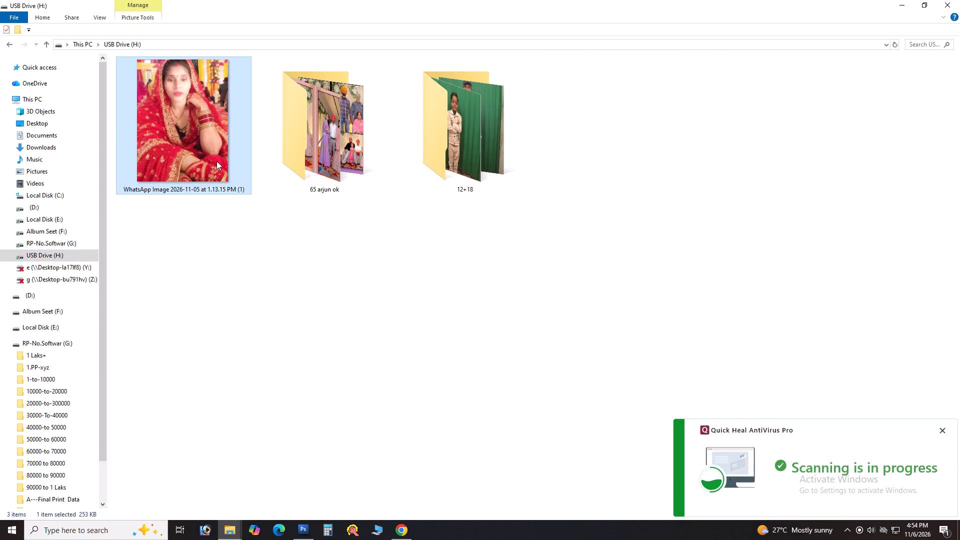
double_click(481, 141)
Show the contents of the 12+18 folder as extra-large thumbnails and refresh the view.
left_click(354, 210)
right_click(354, 210)
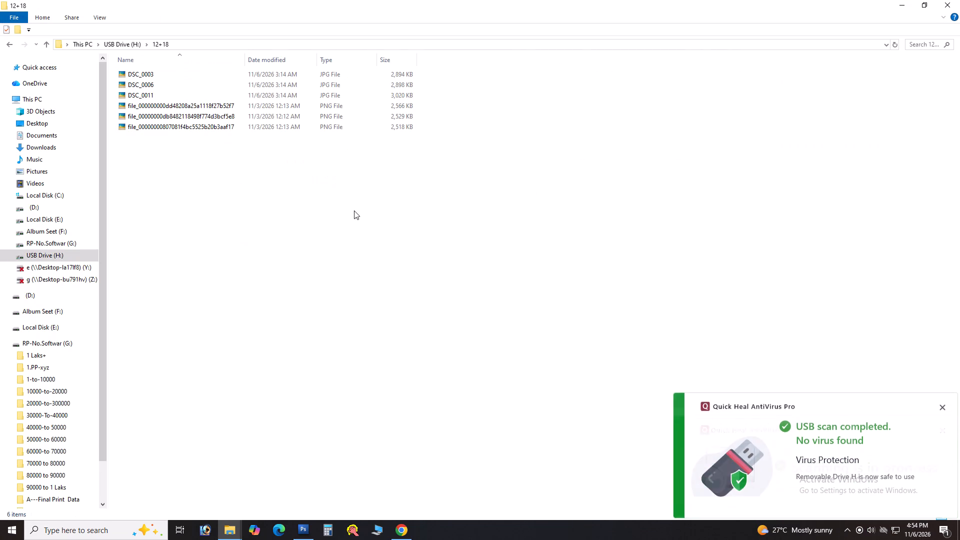
left_click(502, 221)
scroll(509, 244, "down", 6)
left_click(502, 253)
right_click(501, 253)
left_click(529, 293)
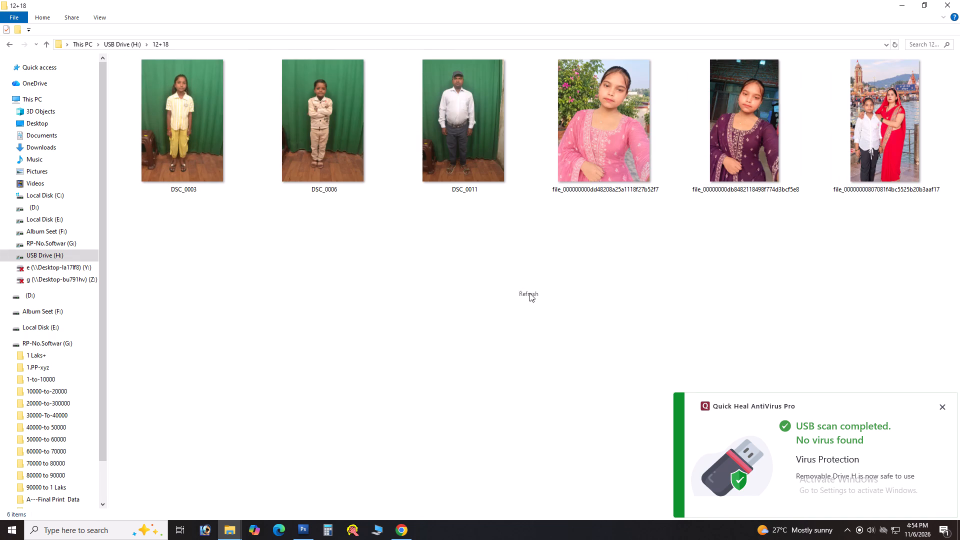
left_click(510, 280)
right_click(508, 278)
left_click(528, 314)
Dismiss the antivirus notification.
left_click(856, 151)
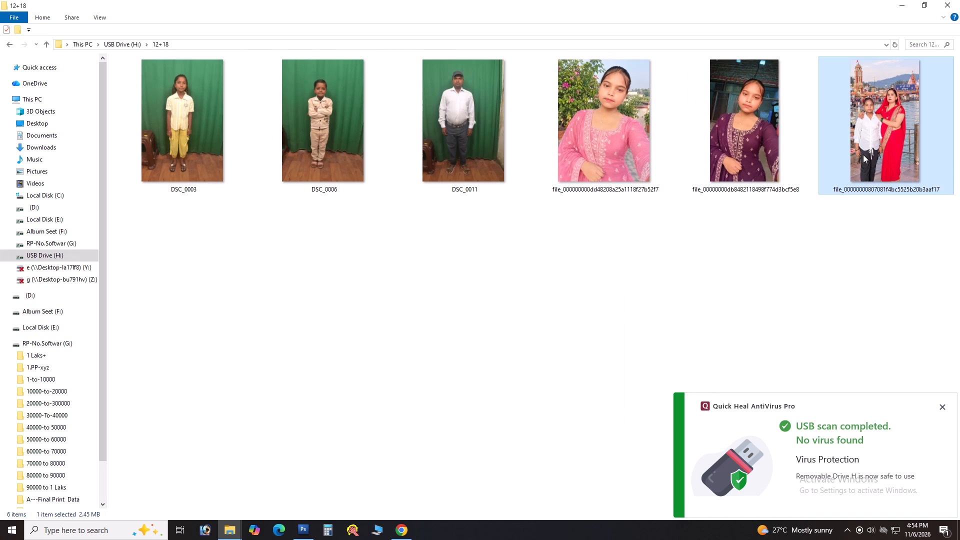
left_click(940, 407)
left_click(860, 381)
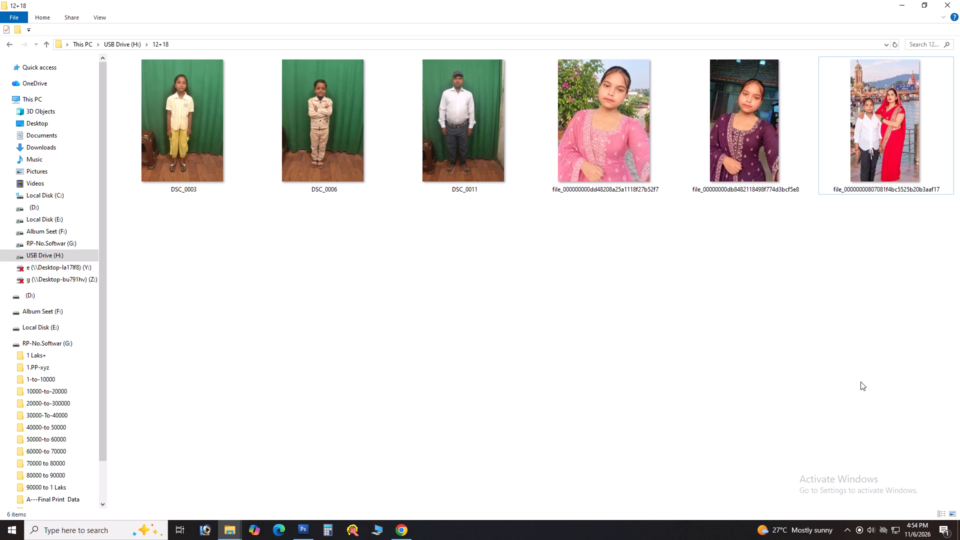
Open the riverside photo of the woman in red and the child from 12+18 in Photoshop, in full-screen mode.
left_click_drag(585, 265, 577, 264)
right_click(577, 264)
left_click(618, 309)
left_click(922, 152)
left_click_drag(860, 163, 829, 201)
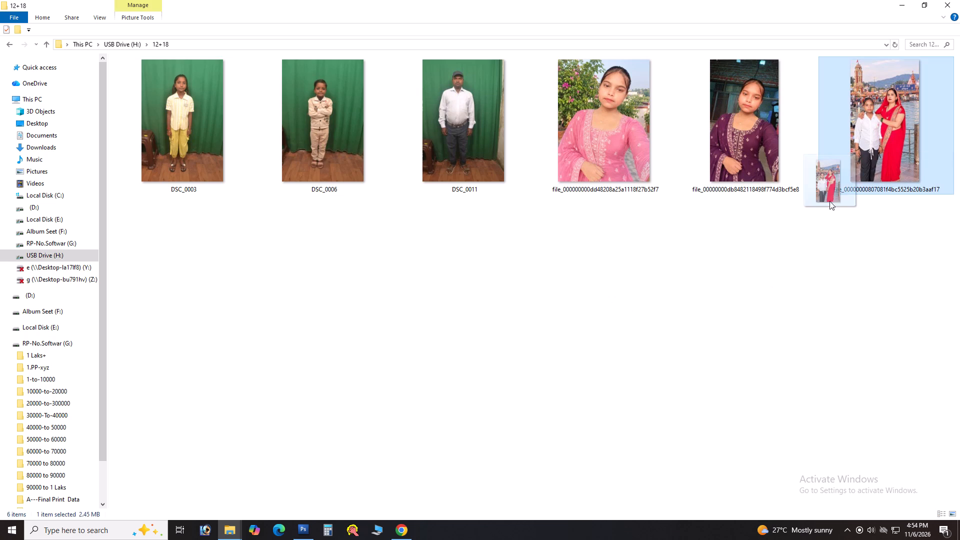
left_click_drag(829, 201, 536, 309)
key("alt+Tab")
key("alt+Tab")
key("alt+Tab")
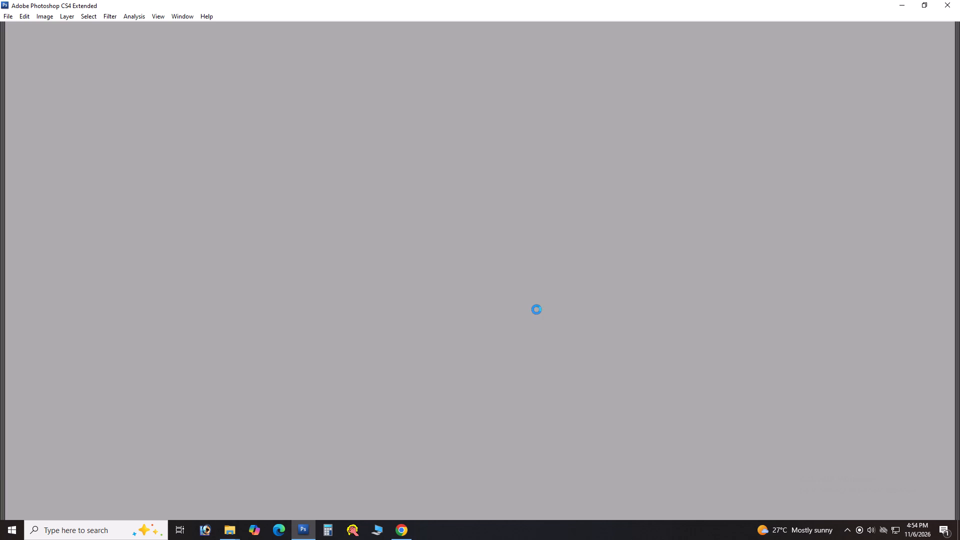
key("f")
key("f")
key("ctrl+minus")
key("ctrl+minus")
Set the Crop tool's size to 18 in wide by 12 in high.
key("c")
key("Return")
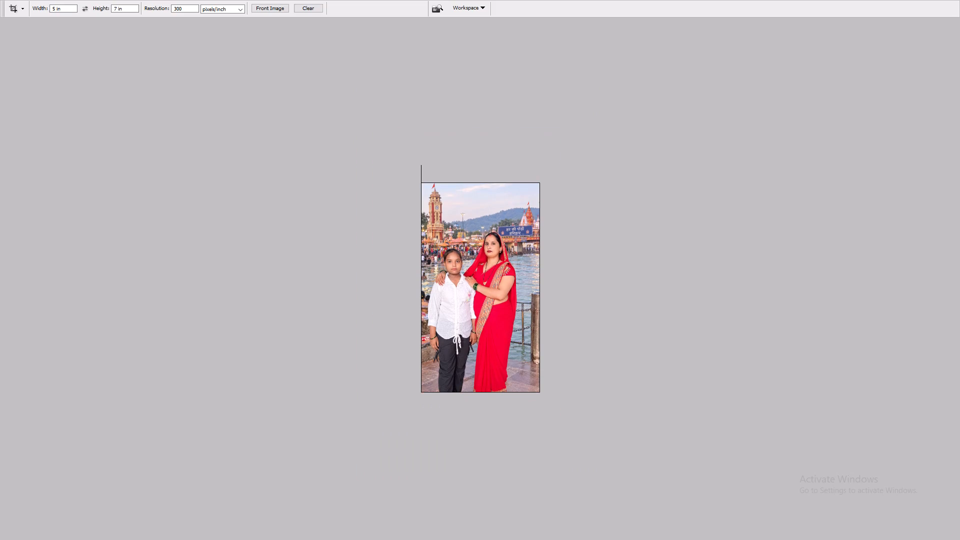
key("Return")
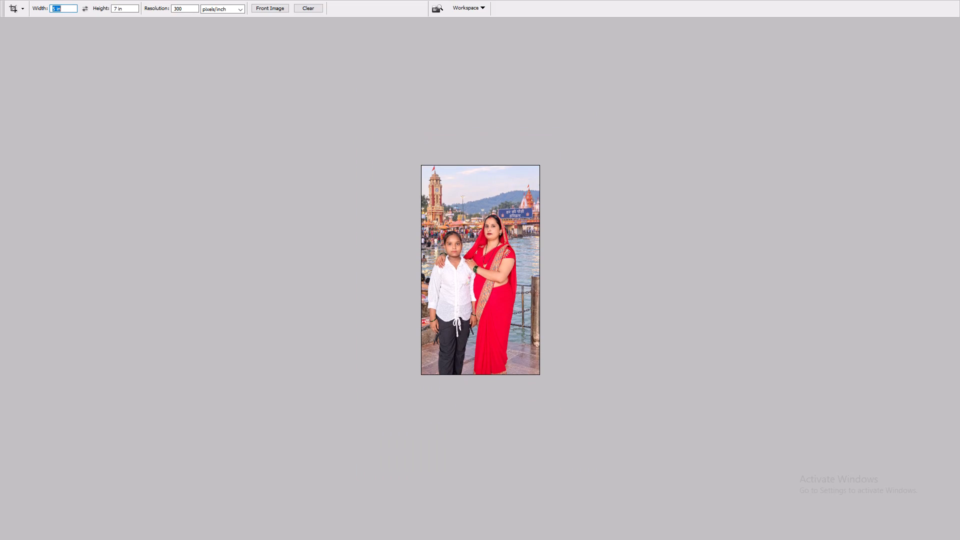
type("18")
key("Tab")
type("12")
key("Return")
Crop the riverside photo with a landscape frame centred on it, covering almost its full height and extending evenly past both sides.
left_click_drag(321, 137, 938, 539)
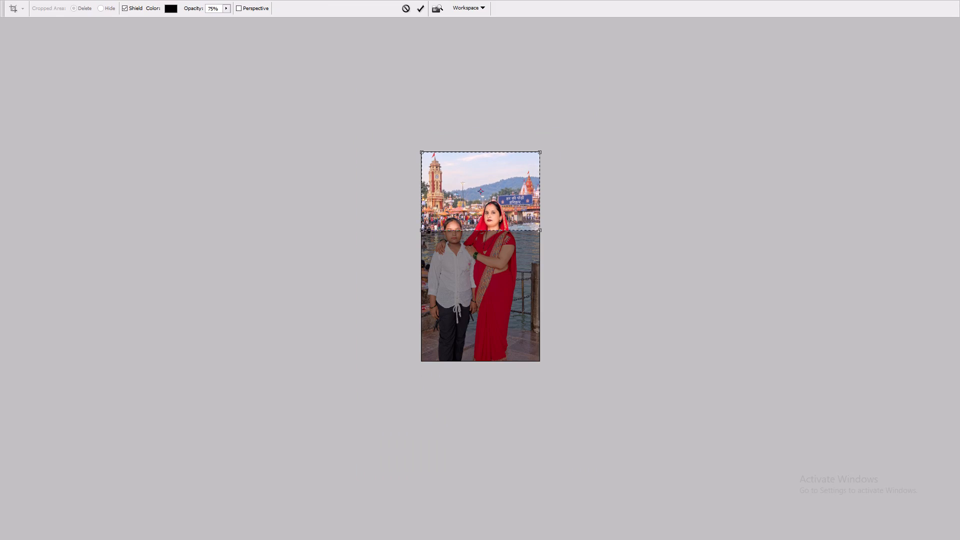
left_click_drag(538, 231, 649, 302, "alt+shift")
left_click_drag(554, 256, 545, 340, "shift")
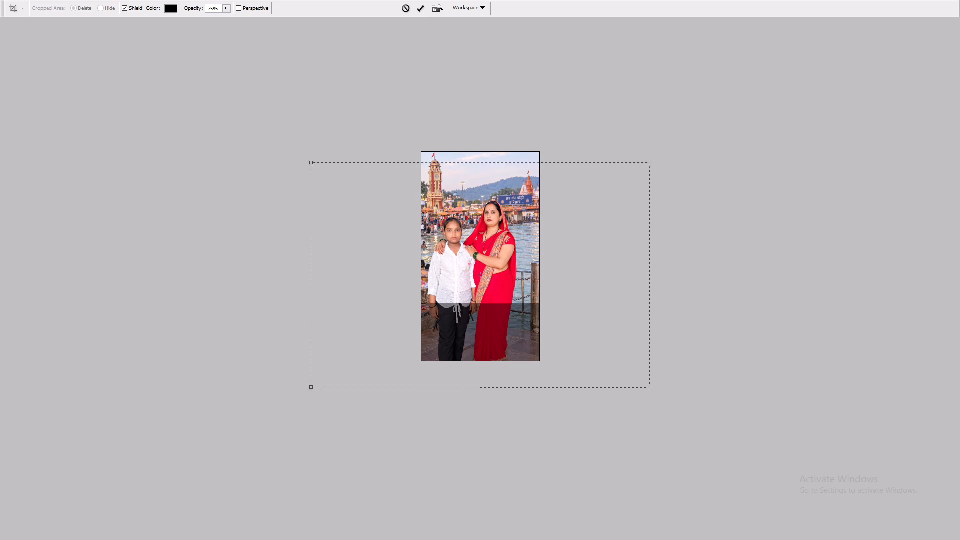
left_click_drag(545, 340, 548, 325, "shift")
left_click_drag(647, 371, 635, 361, "alt+shift")
key("shift+Up")
key("shift+Up")
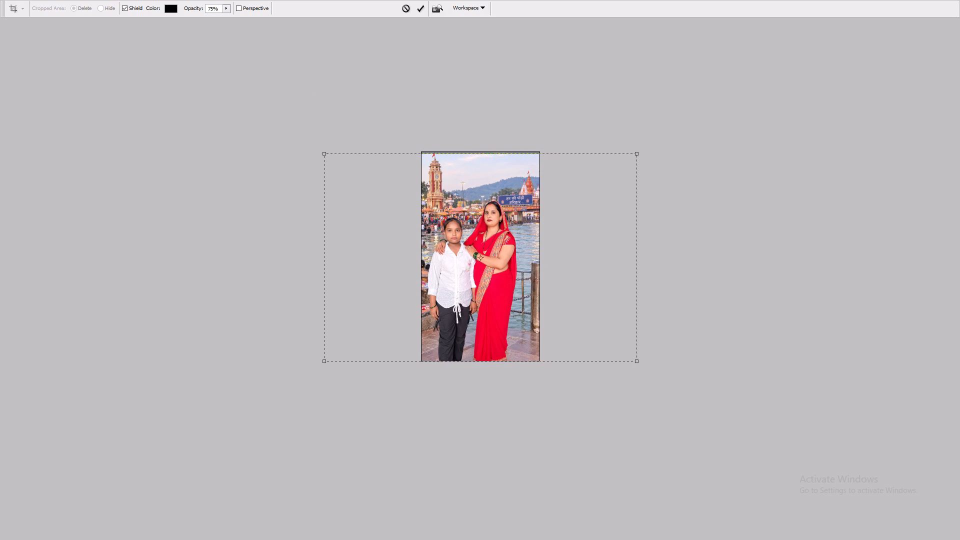
key("Up")
key("Up")
key("Up")
key("ctrl+0")
key("Return")
key("ctrl+0")
key("ctrl+minus")
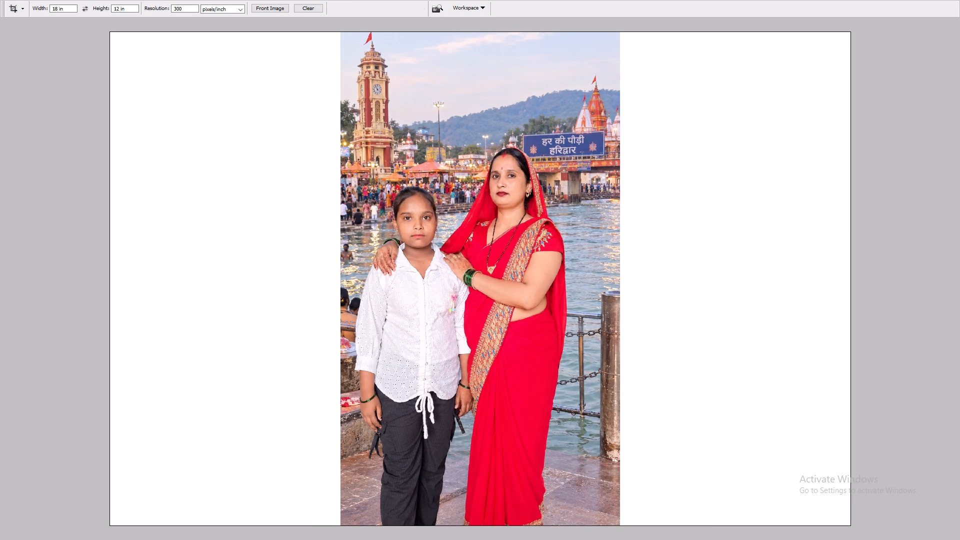
key("ctrl+minus")
key("Tab")
key("Tab")
key("v")
key("ctrl+0")
Switch back to the 12+18 folder window.
key("alt+Tab")
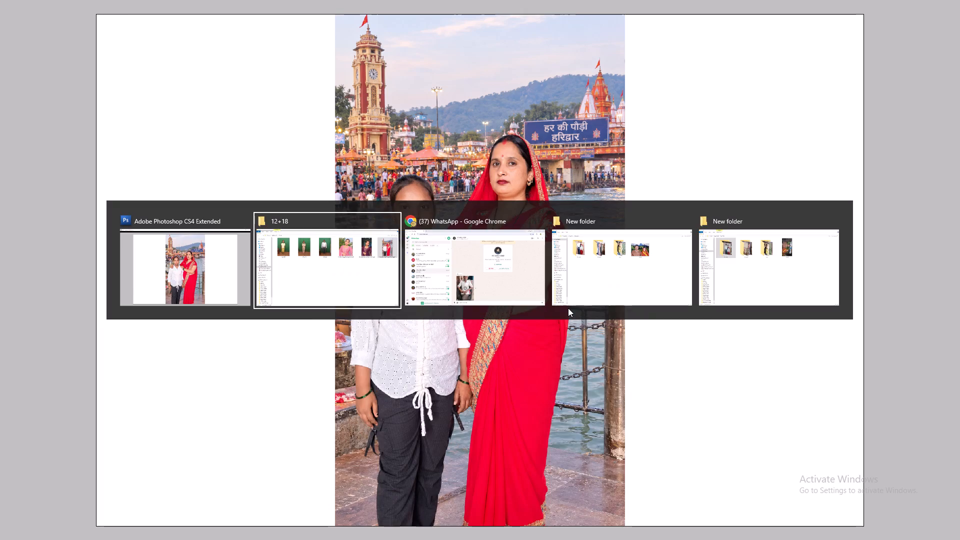
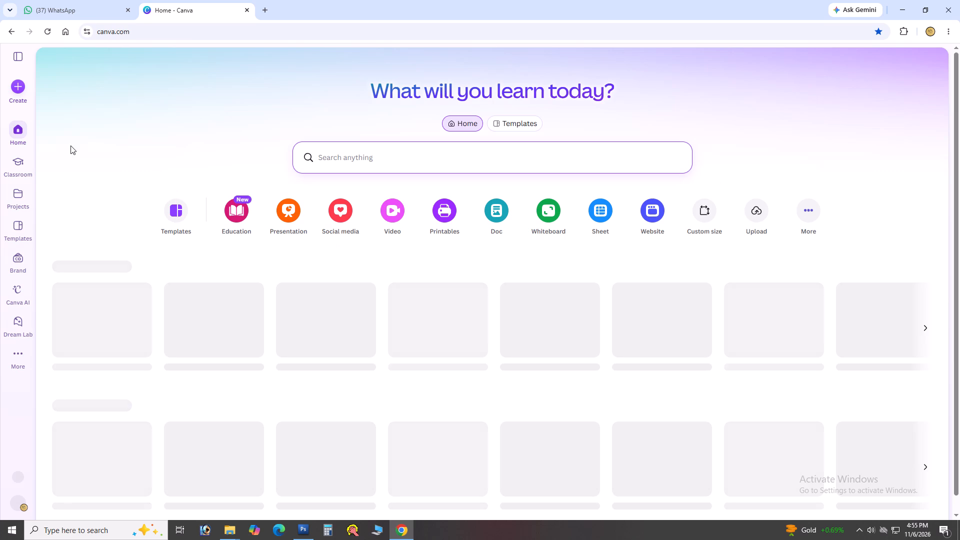
Start Canva's Background Remover from the photo editor options and open the file chooser for an upload.
left_click(13, 93)
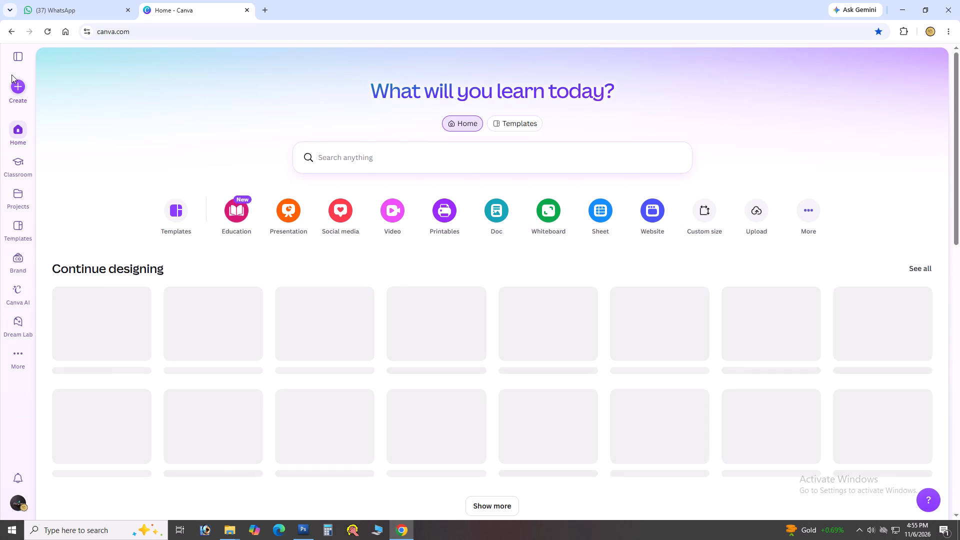
left_click(11, 74)
left_click(22, 89)
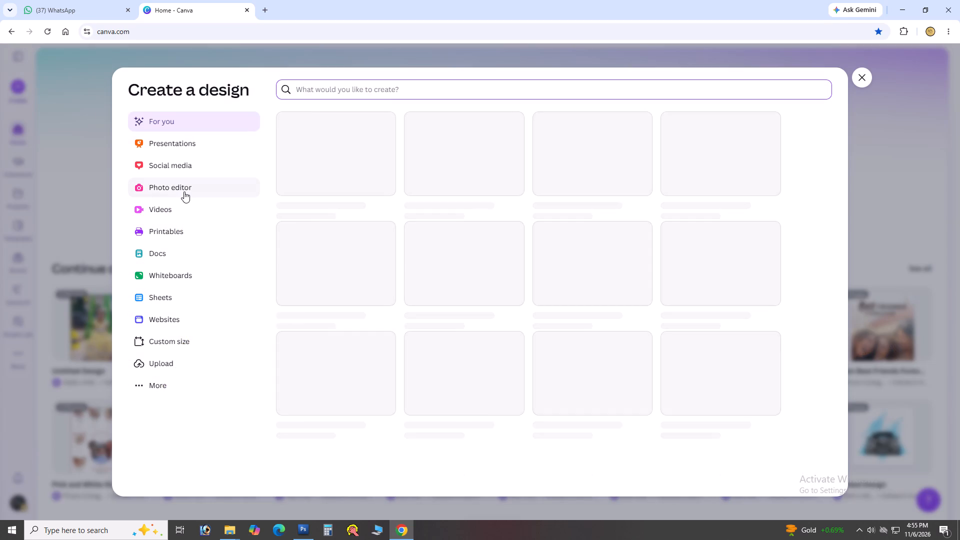
left_click(184, 191)
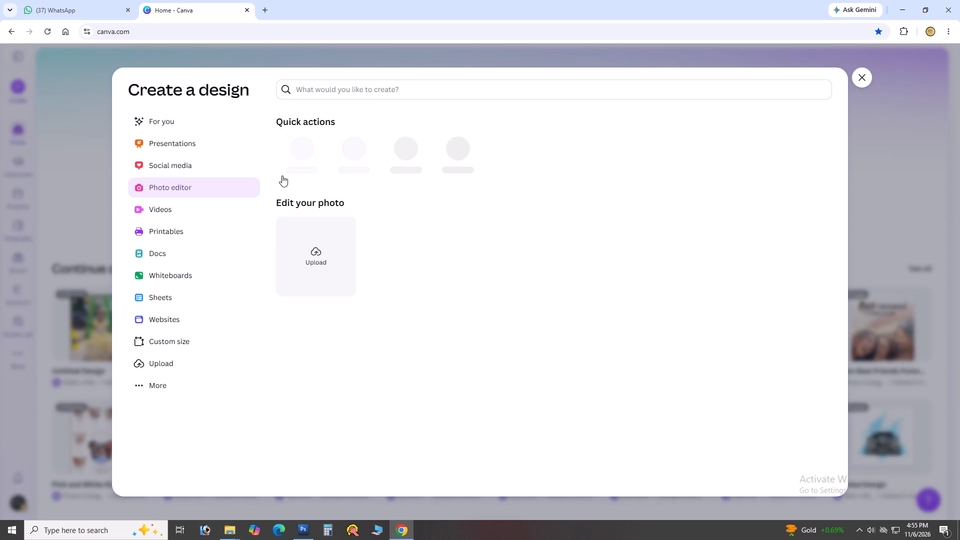
left_click(296, 158)
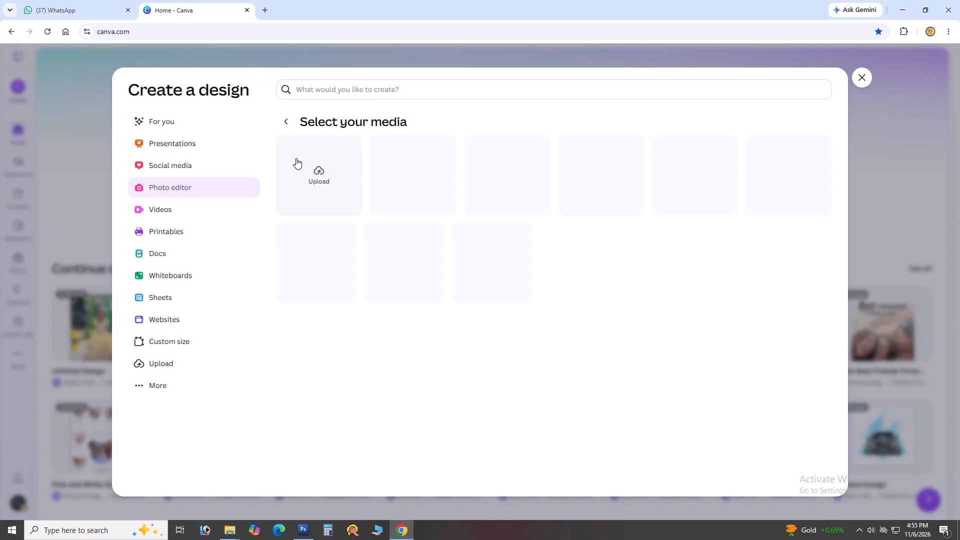
left_click(300, 167)
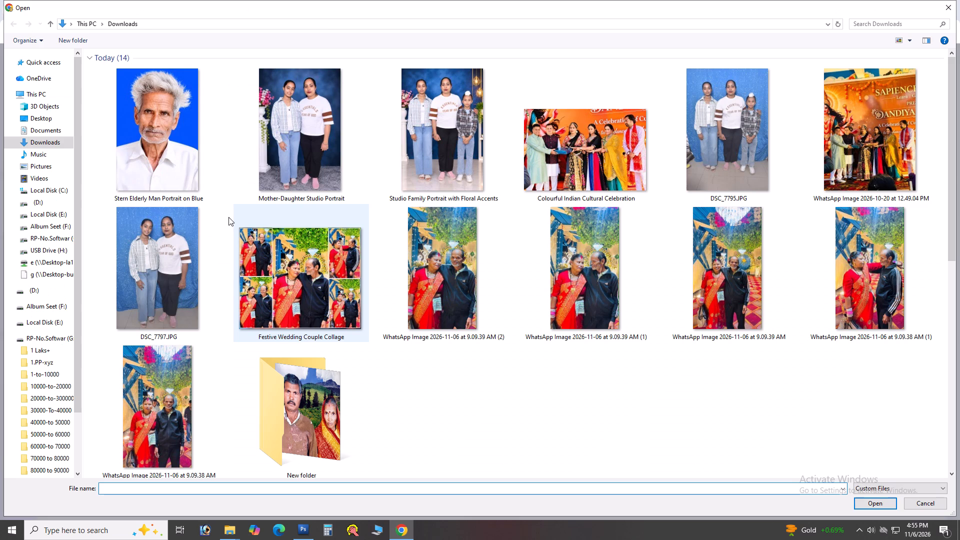
Browse to the 12+18 folder on USB Drive (H:) and display its files as extra large icons.
left_click(55, 91)
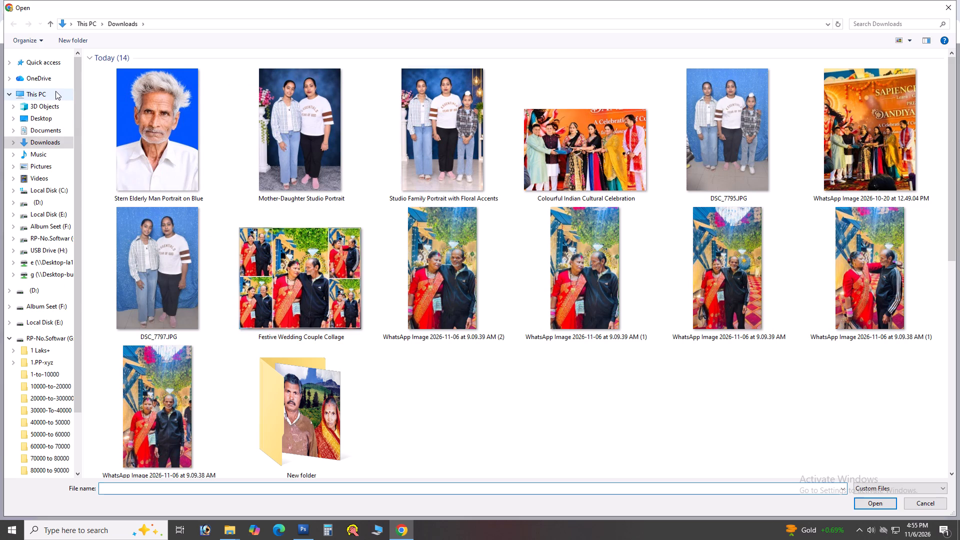
left_click(581, 305)
double_click(791, 151)
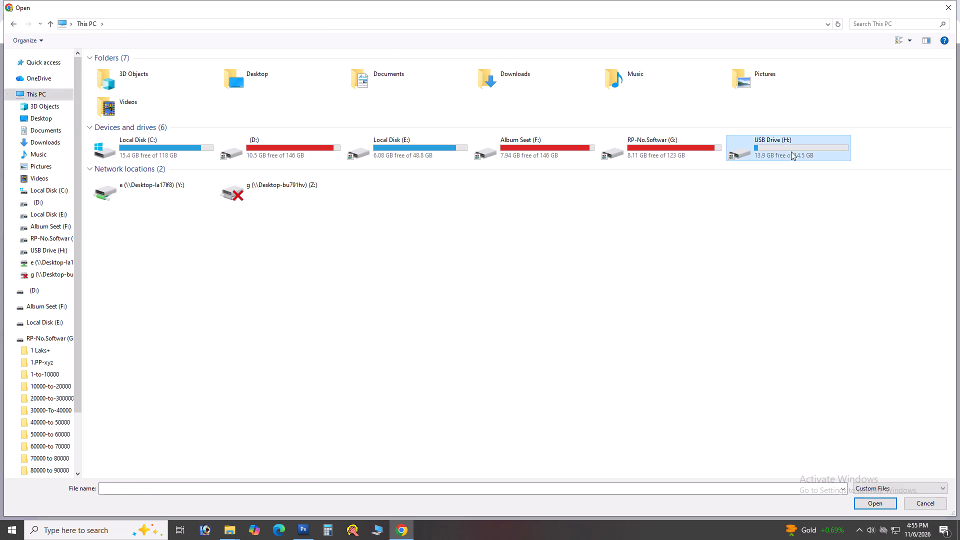
left_click(496, 245)
right_click(347, 231)
left_click(345, 231)
left_click_drag(426, 237, 445, 238)
left_click(480, 233)
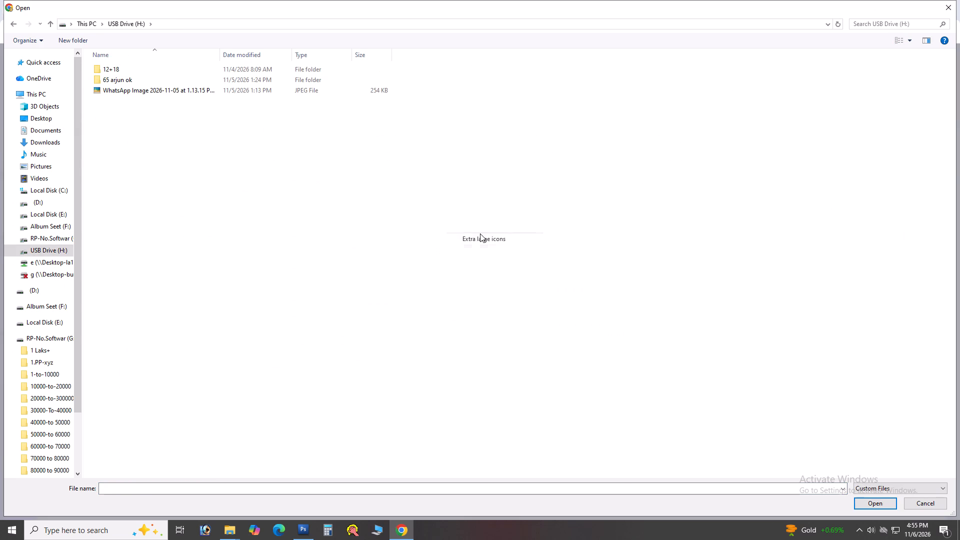
left_click(490, 222)
double_click(230, 154)
left_click_drag(179, 153, 184, 153)
double_click(218, 148)
left_click(236, 217)
right_click(236, 217)
left_click(375, 229)
left_click(699, 270)
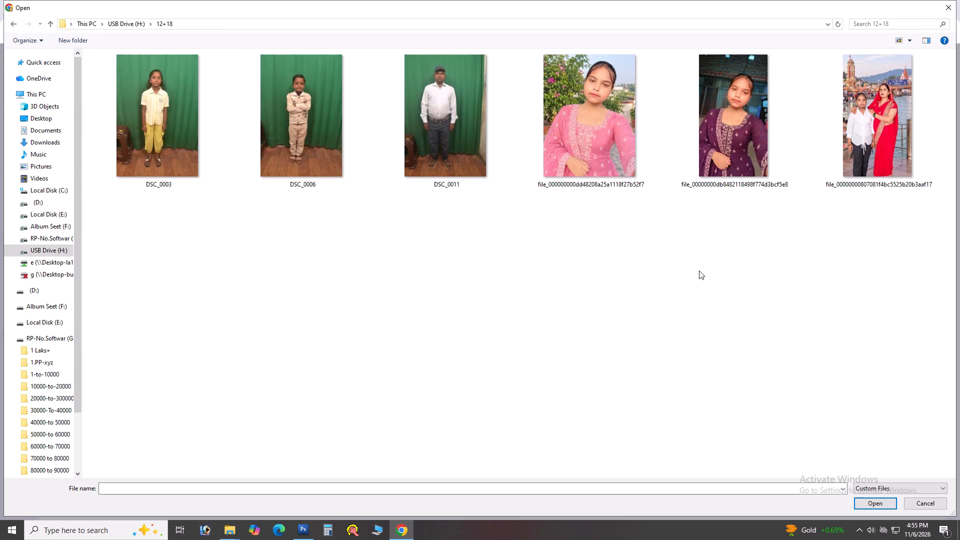
Upload the riverside photo of the woman in red and the child for background removal.
left_click(859, 185)
key("Return")
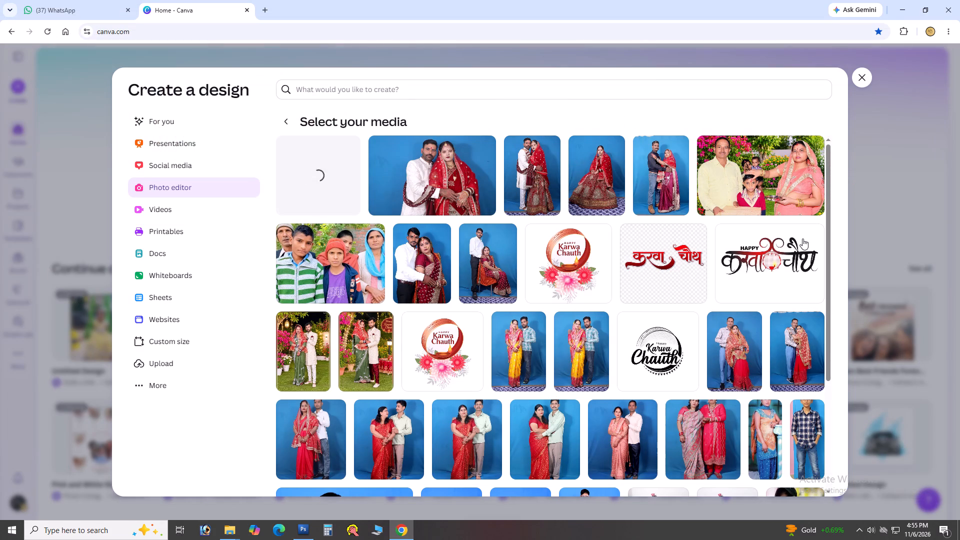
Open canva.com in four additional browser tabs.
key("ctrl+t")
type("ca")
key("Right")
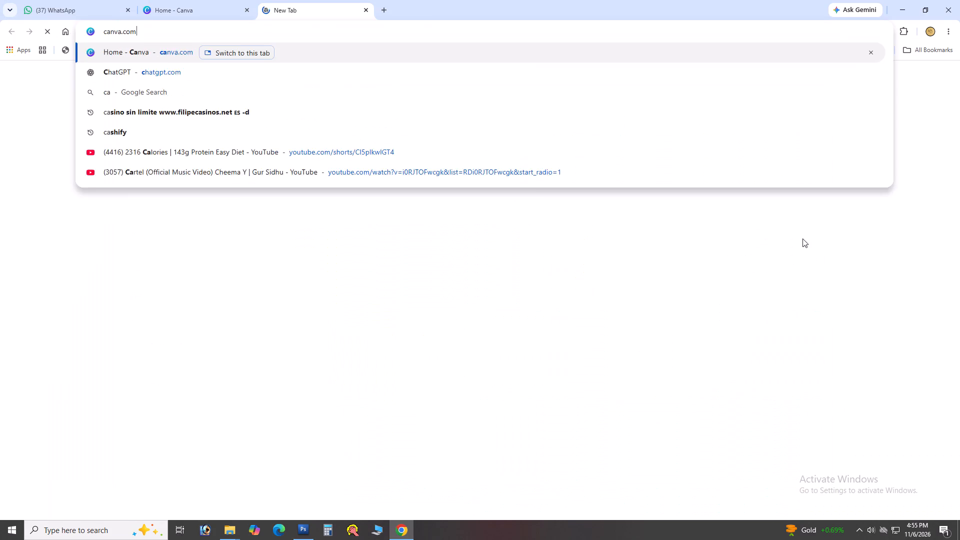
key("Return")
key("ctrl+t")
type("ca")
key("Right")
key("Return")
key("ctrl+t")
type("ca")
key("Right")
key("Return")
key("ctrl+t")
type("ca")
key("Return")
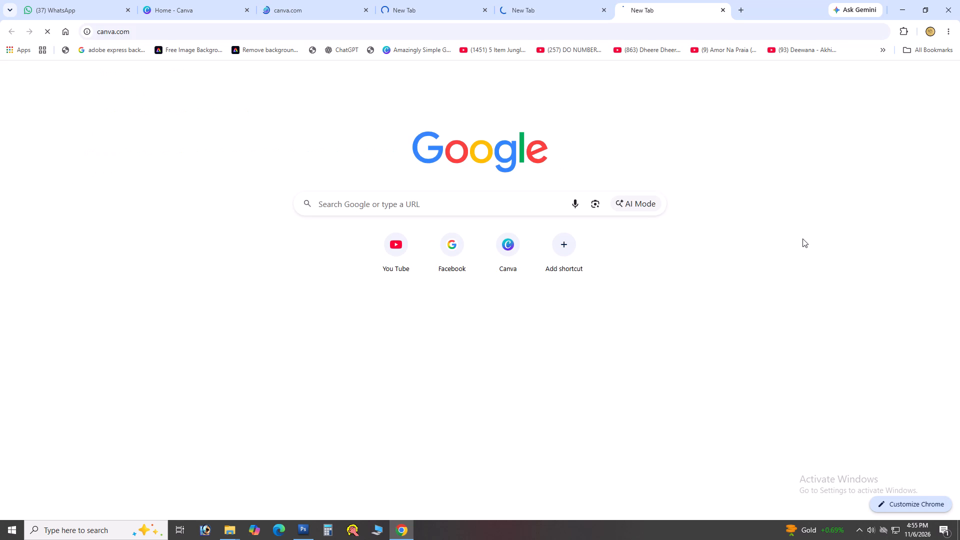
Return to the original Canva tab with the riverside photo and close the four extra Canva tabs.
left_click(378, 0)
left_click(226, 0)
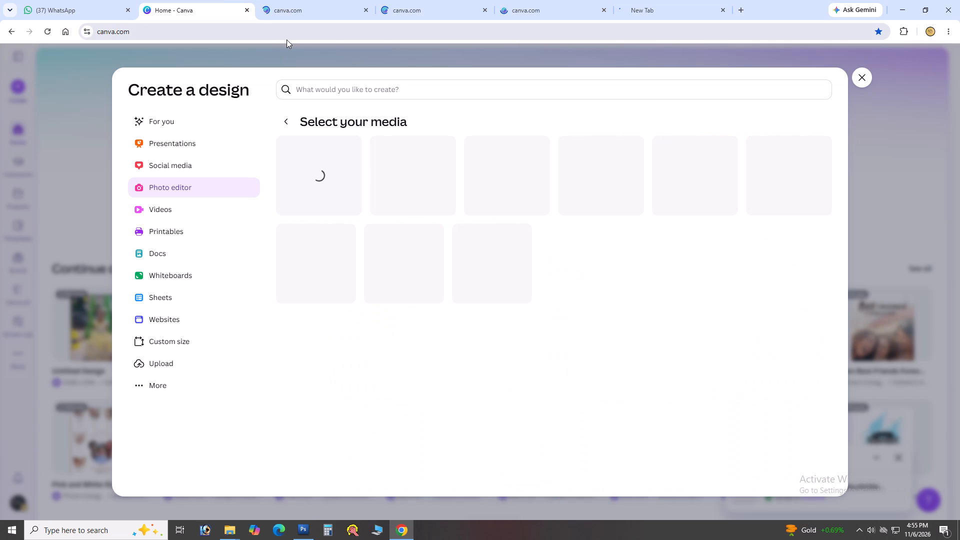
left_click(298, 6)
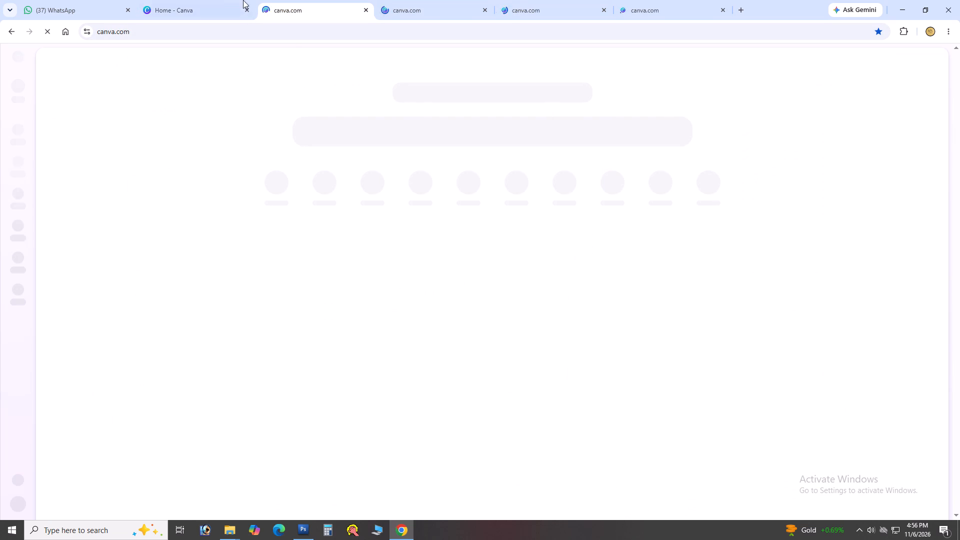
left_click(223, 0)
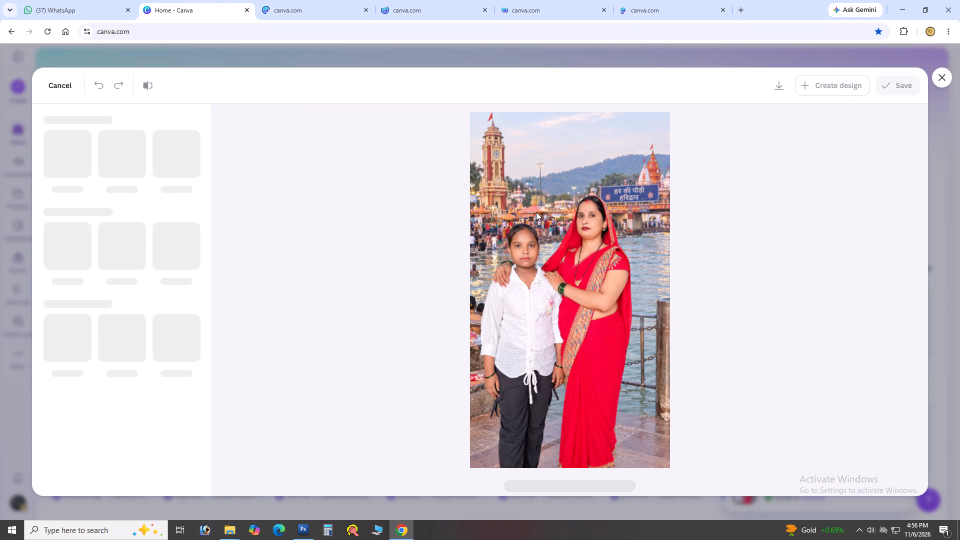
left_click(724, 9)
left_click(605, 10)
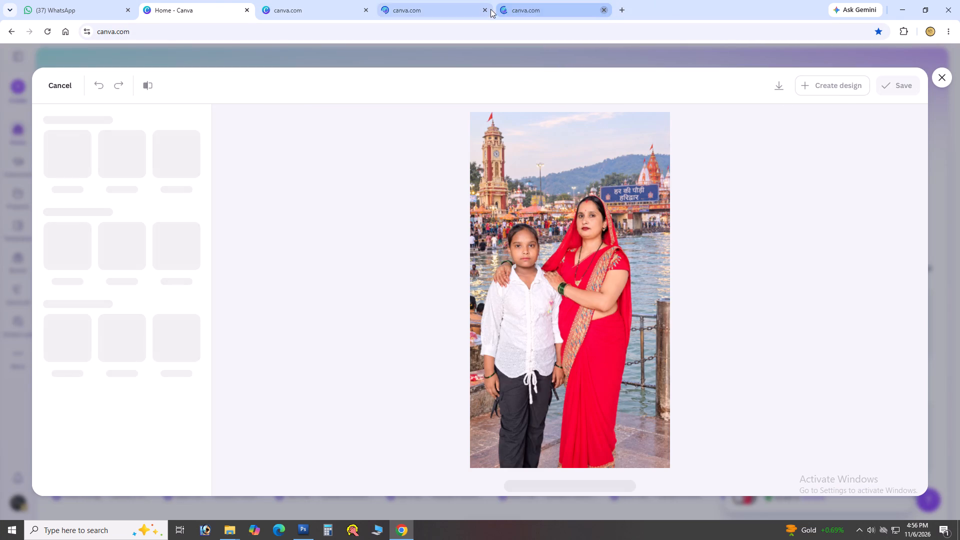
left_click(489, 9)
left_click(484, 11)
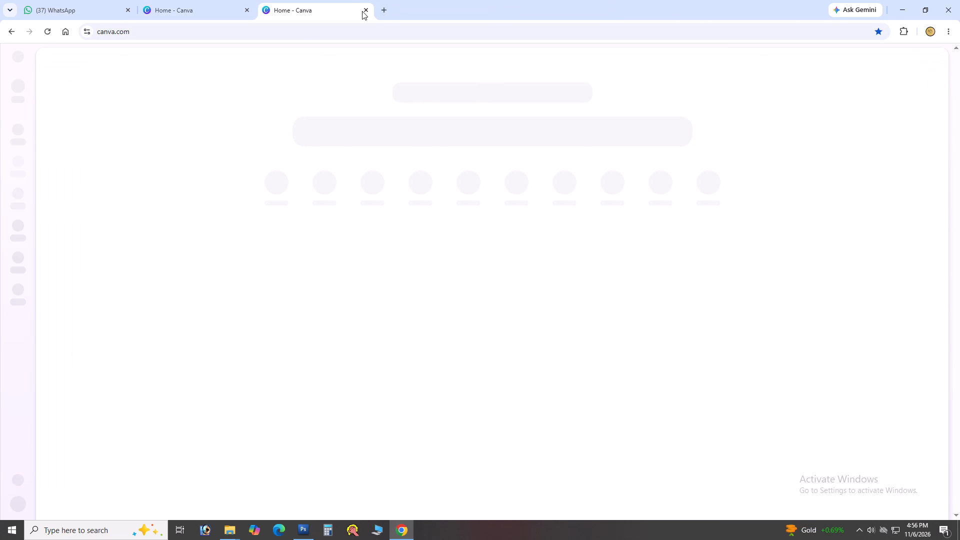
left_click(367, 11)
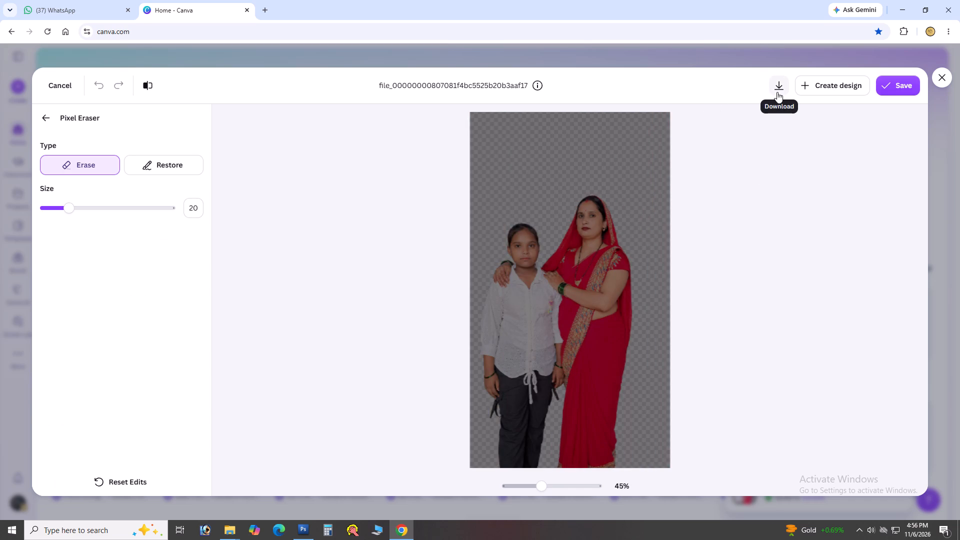
Download the background-free riverside photo and close the photo editor, discarding the changes in Canva.
left_click(777, 92)
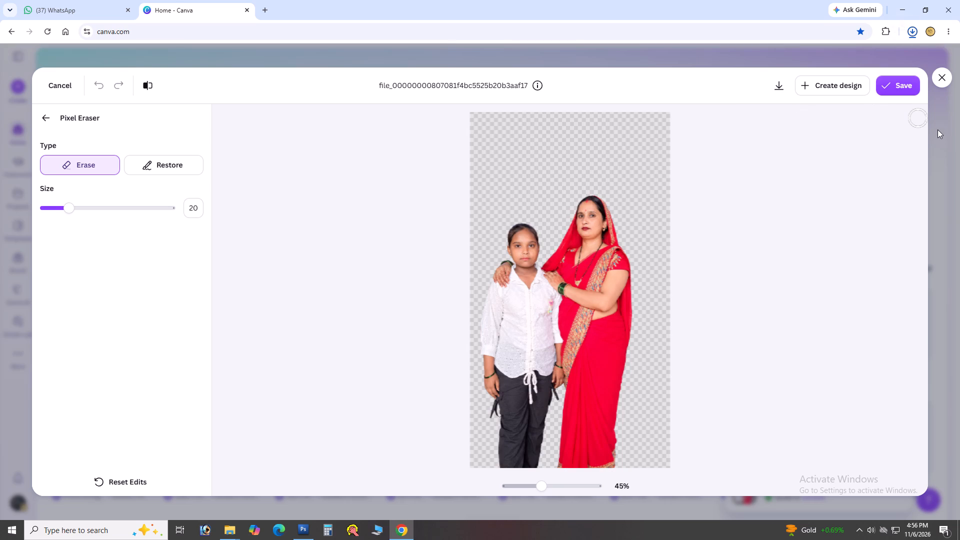
left_click(942, 83)
left_click(552, 302)
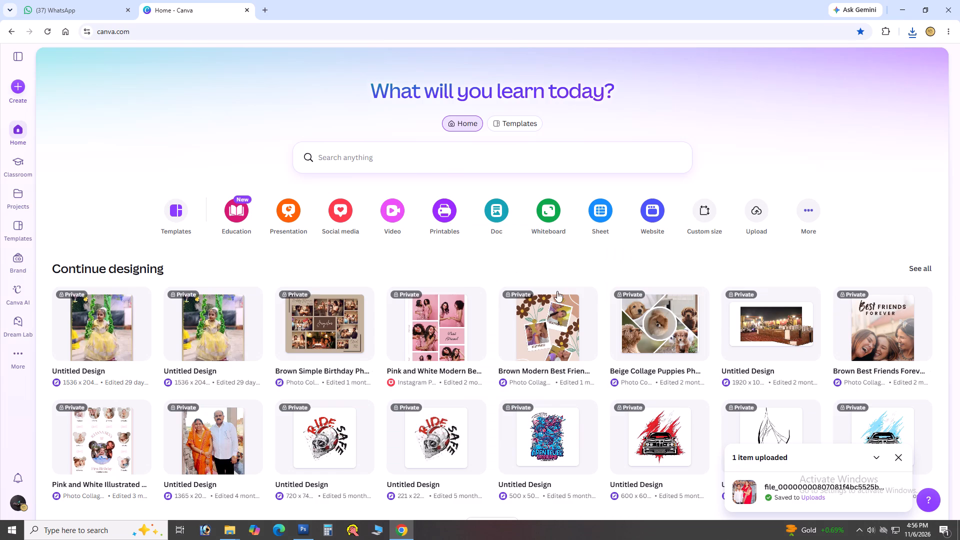
Upload the photo of the girl in the dark purple dress from 12+18 and remove its background with BG Remover.
left_click(284, 163)
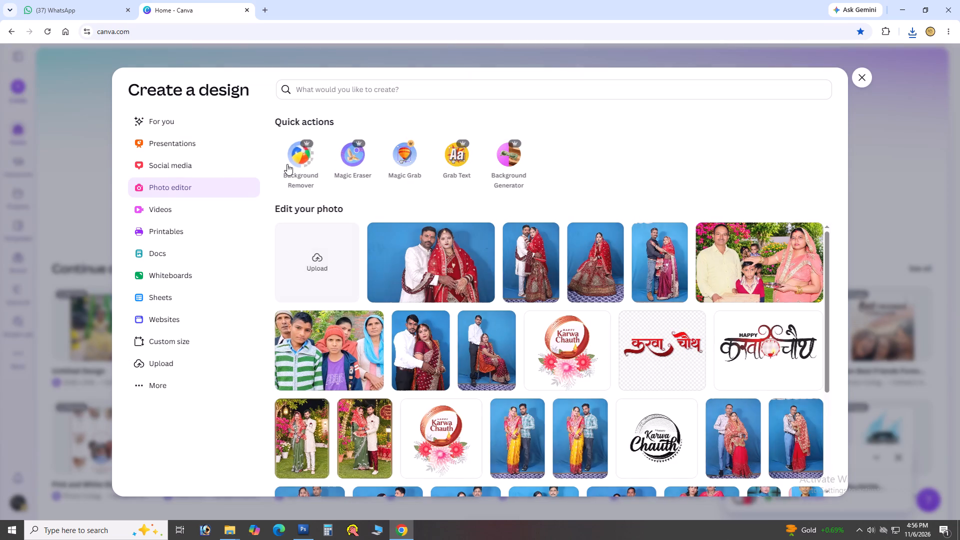
left_click(323, 191)
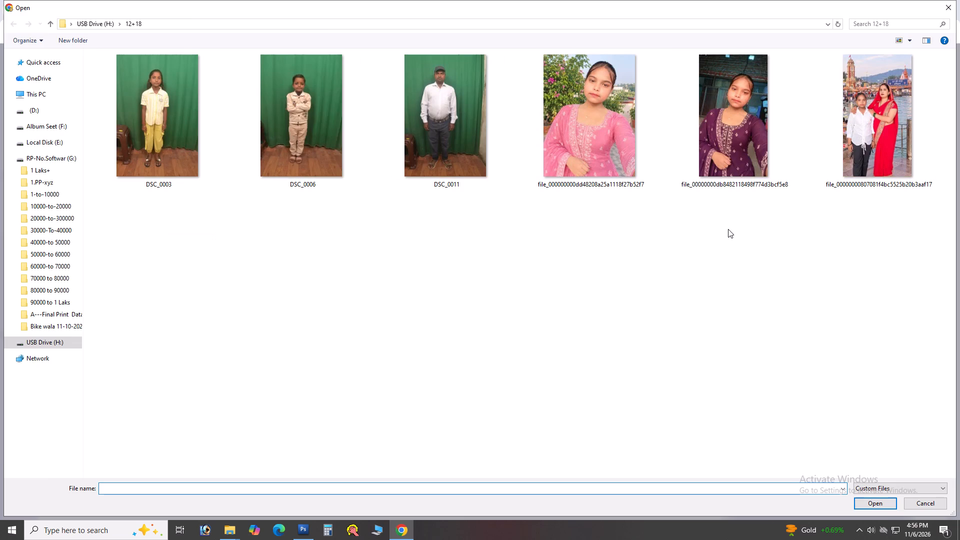
left_click(728, 229)
left_click(731, 164)
key("Return")
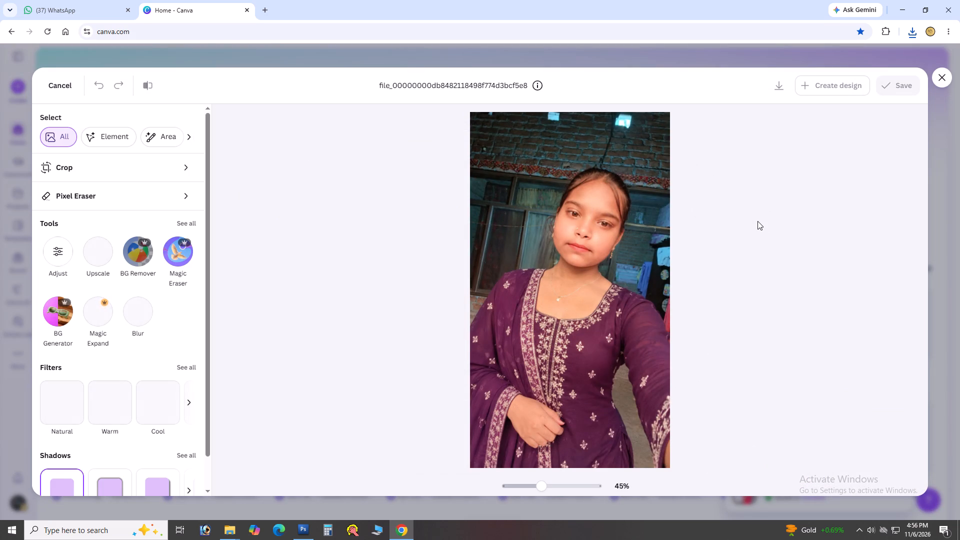
left_click(148, 255)
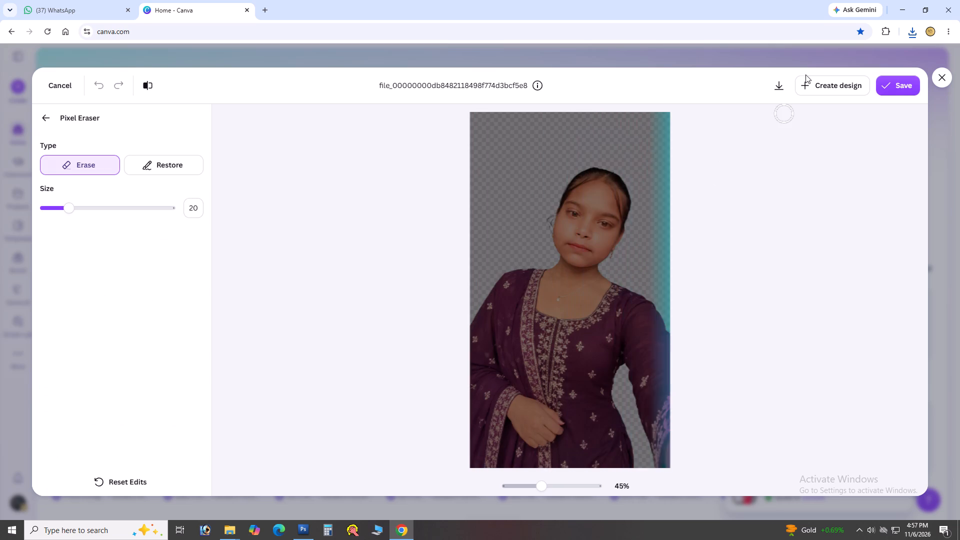
Download the cutout of the girl in the purple dress and close the photo editor, discarding the changes.
left_click(779, 89)
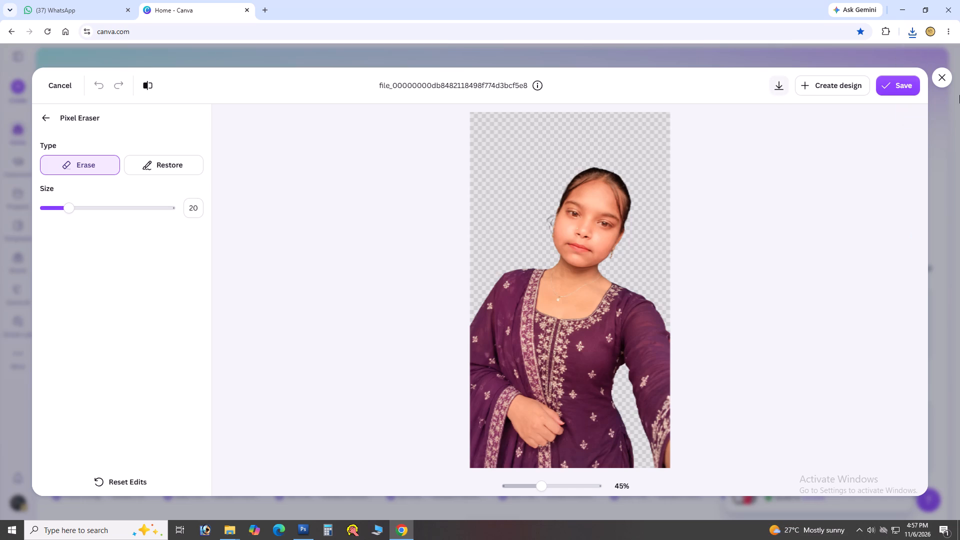
left_click(943, 82)
left_click(537, 310)
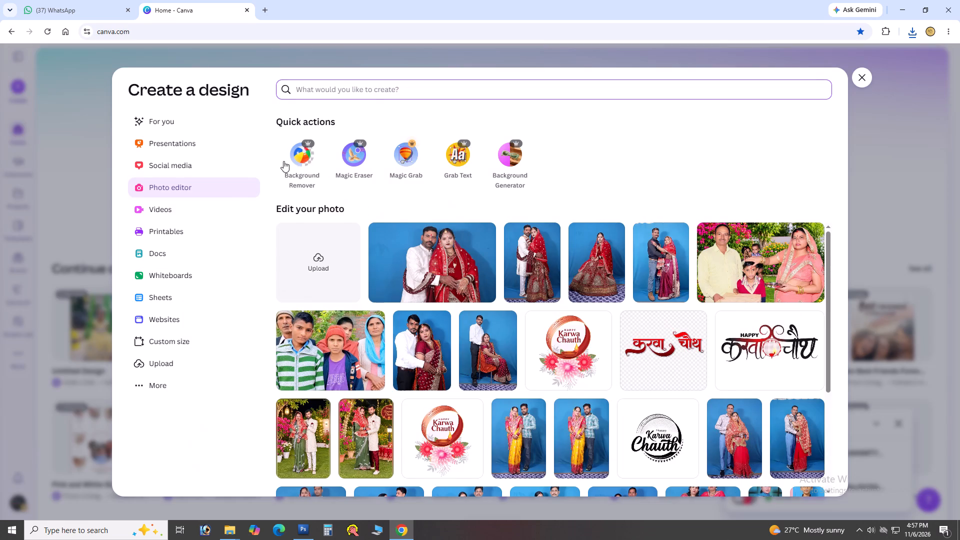
Upload the photo of the girl in the pink dress from 12+18 through Background Remover to cut out its background.
left_click(307, 166)
left_click(307, 166)
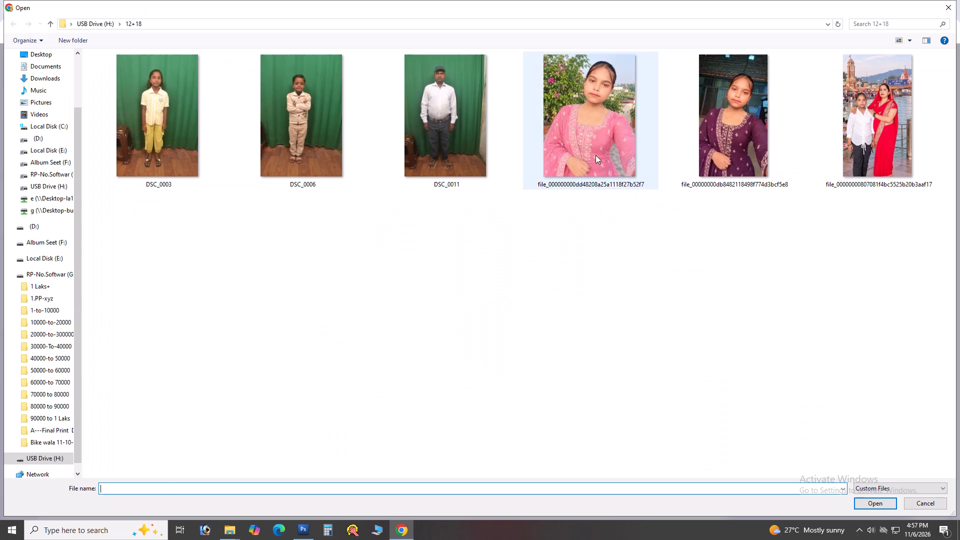
left_click(595, 155)
key("Return")
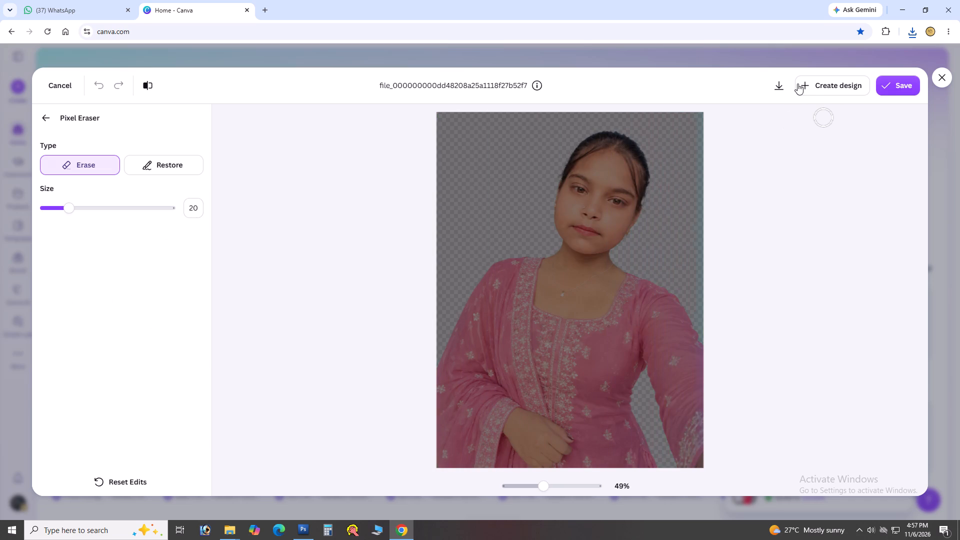
Download the cutout of the girl in the pink dress and close the photo editor, discarding the changes.
left_click(780, 84)
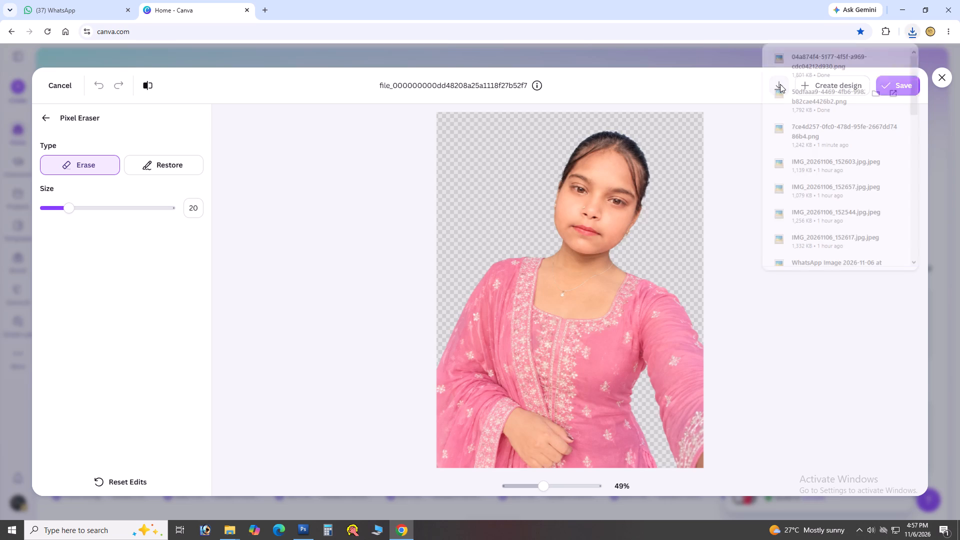
left_click(934, 77)
left_click(574, 305)
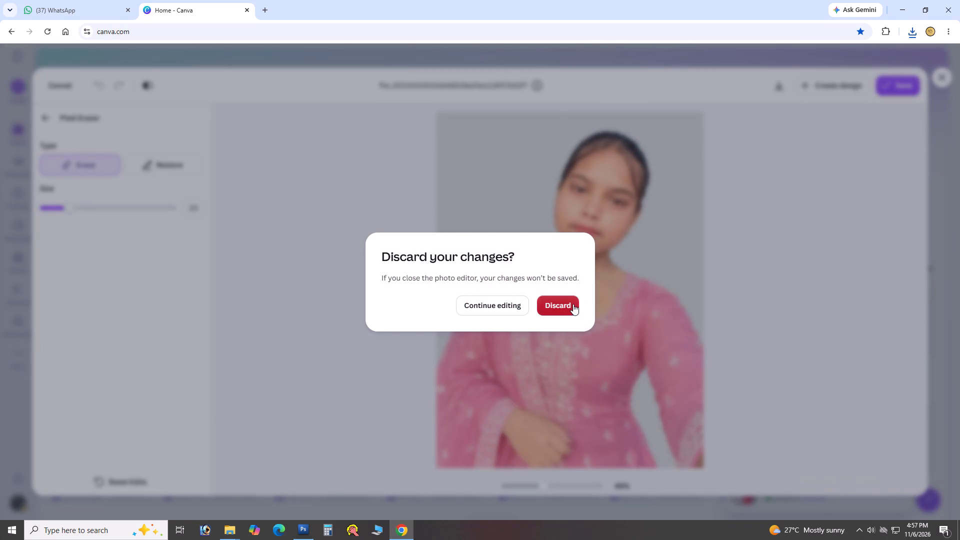
Upload DSC_0011, the man in the cap, from 12+18 through Background Remover to cut out its background.
left_click(312, 160)
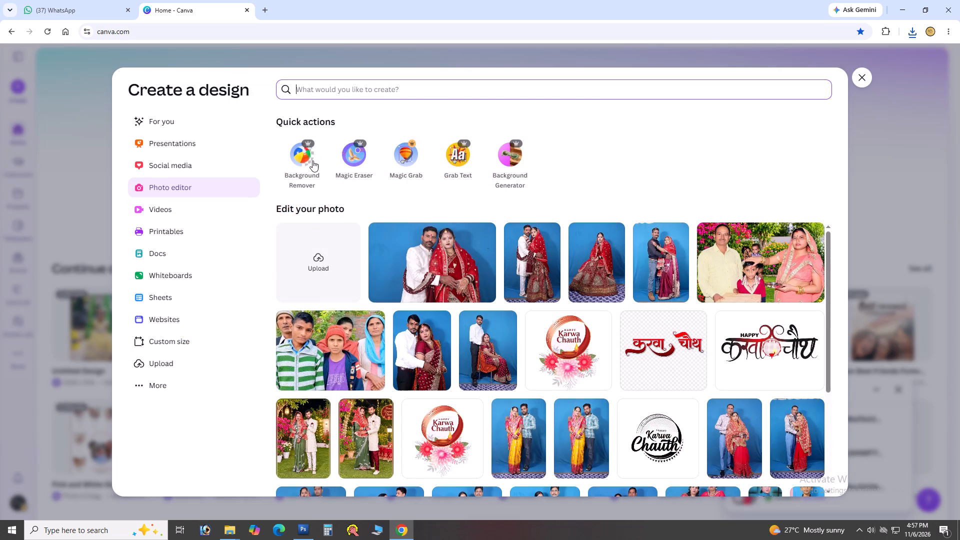
left_click(315, 160)
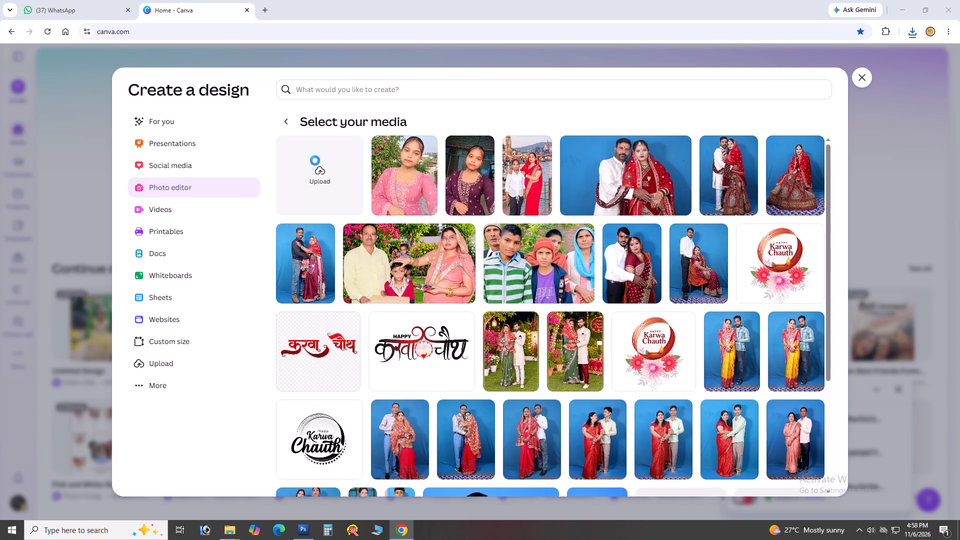
left_click(513, 145)
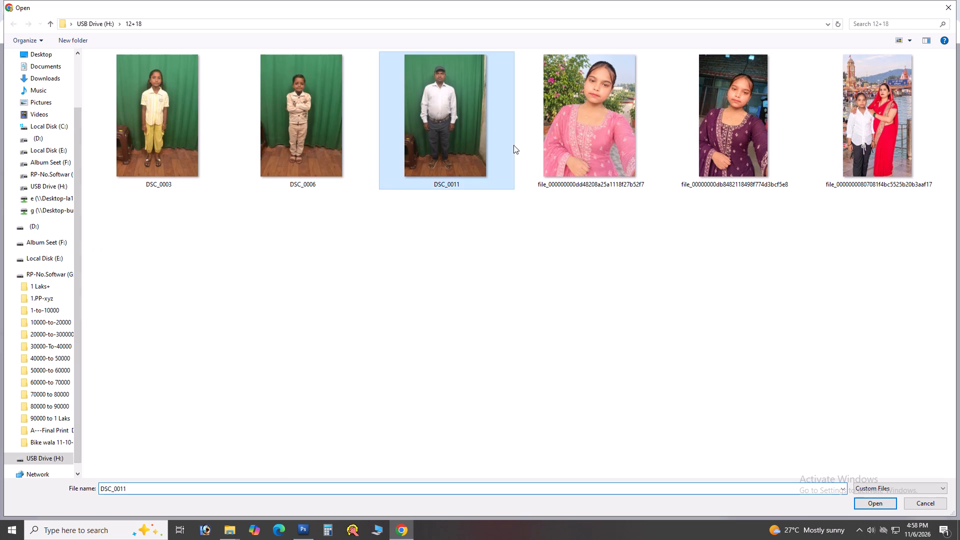
key("Return")
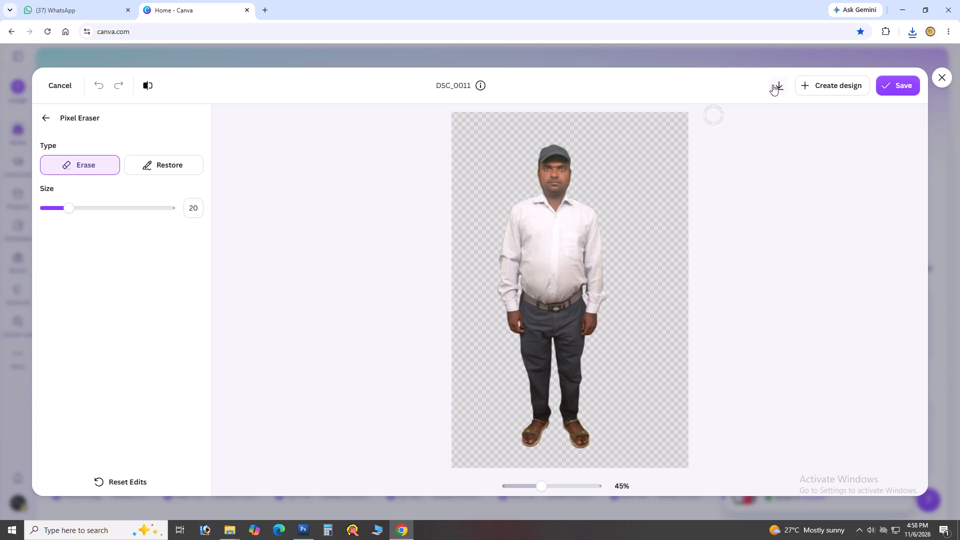
Download the cutout of the man in the cap and close the photo editor, discarding the changes.
left_click(772, 85)
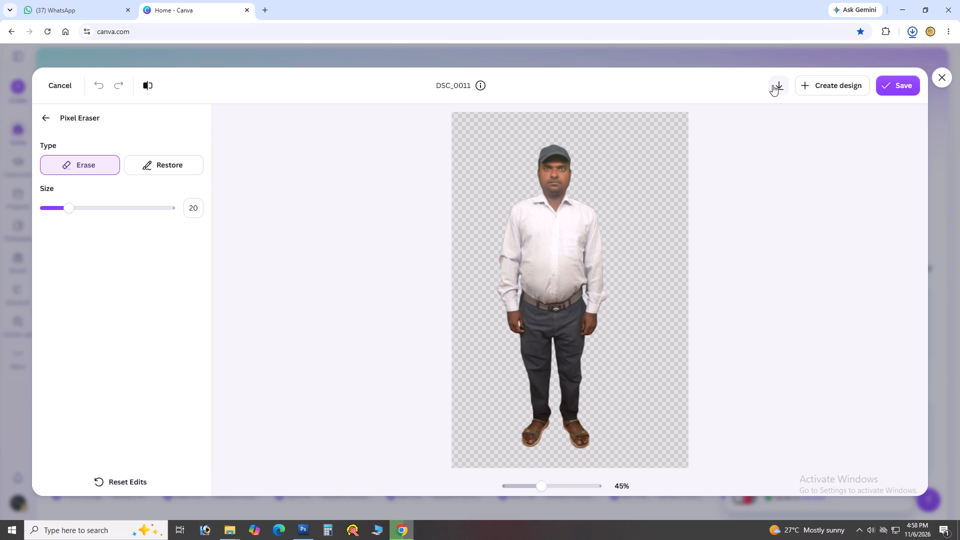
left_click(943, 81)
left_click(565, 309)
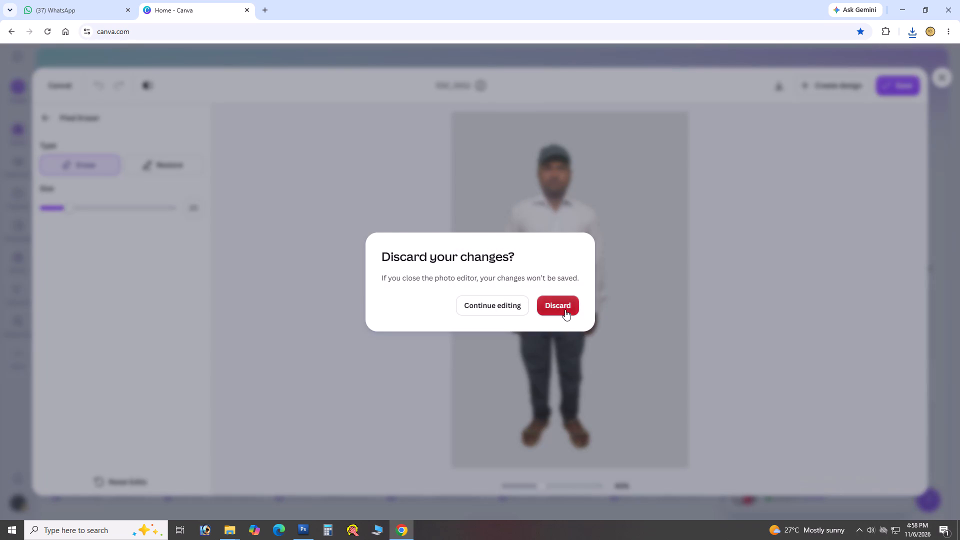
Upload DSC_0006, the boy in the beige outfit, through Background Remover and cut out its background.
left_click(293, 165)
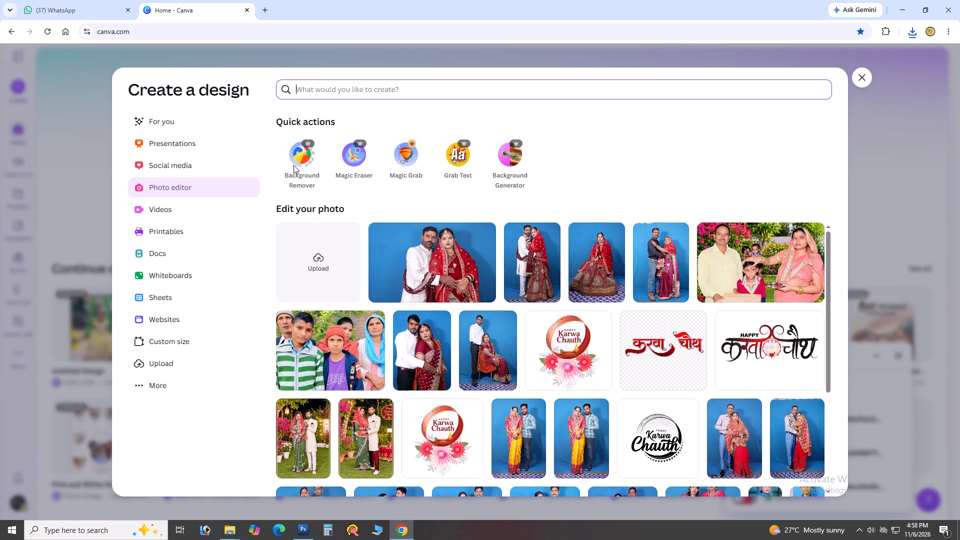
left_click(293, 165)
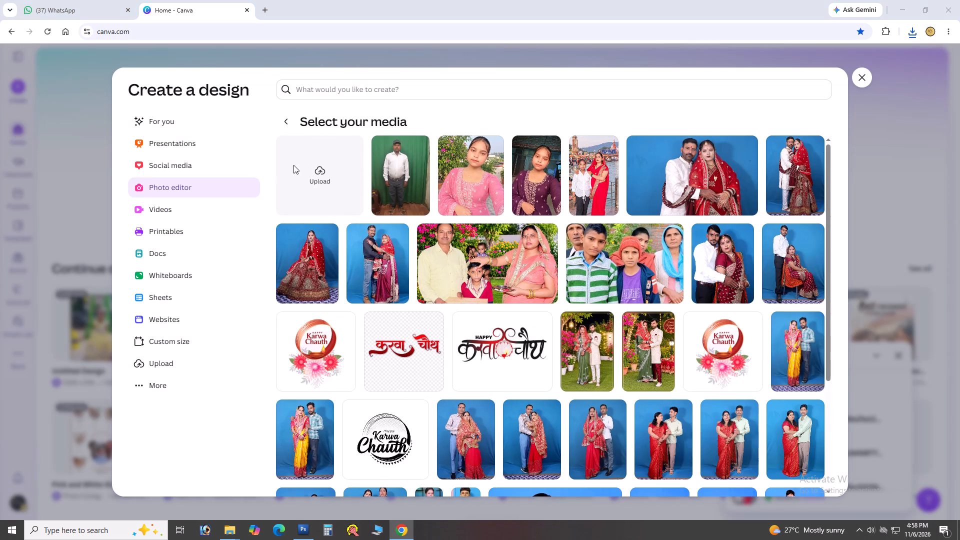
left_click(293, 165)
key("Return")
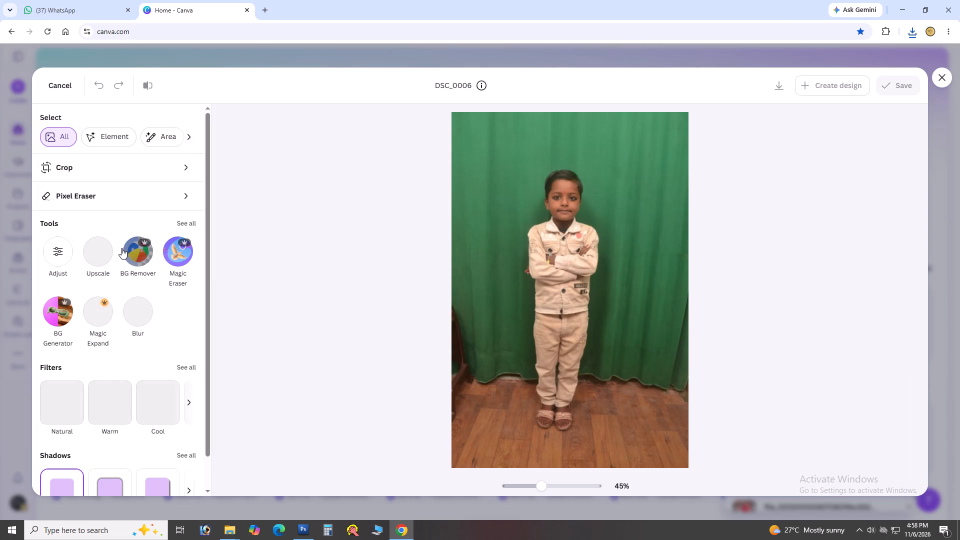
left_click(147, 255)
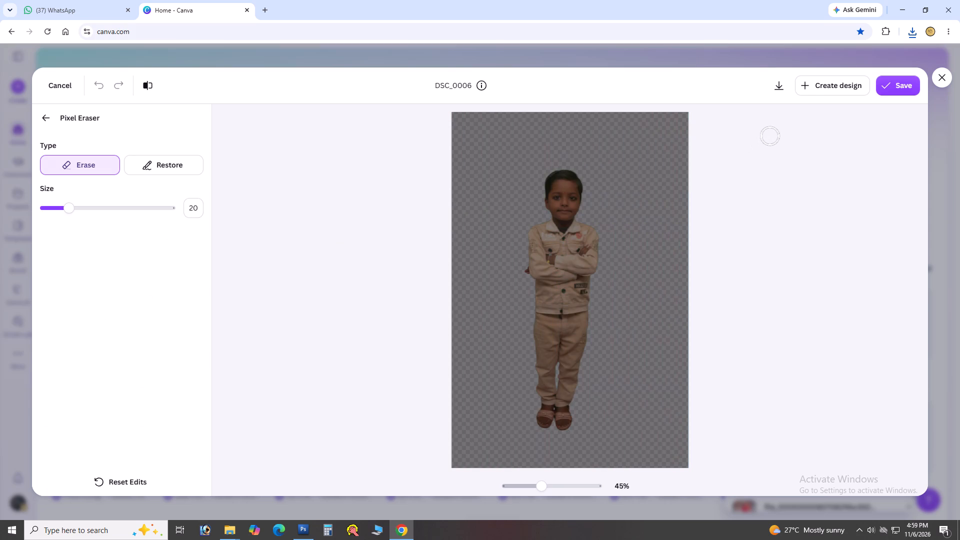
Download the cutout of the boy in the beige outfit and close the photo editor, discarding the changes.
left_click(783, 85)
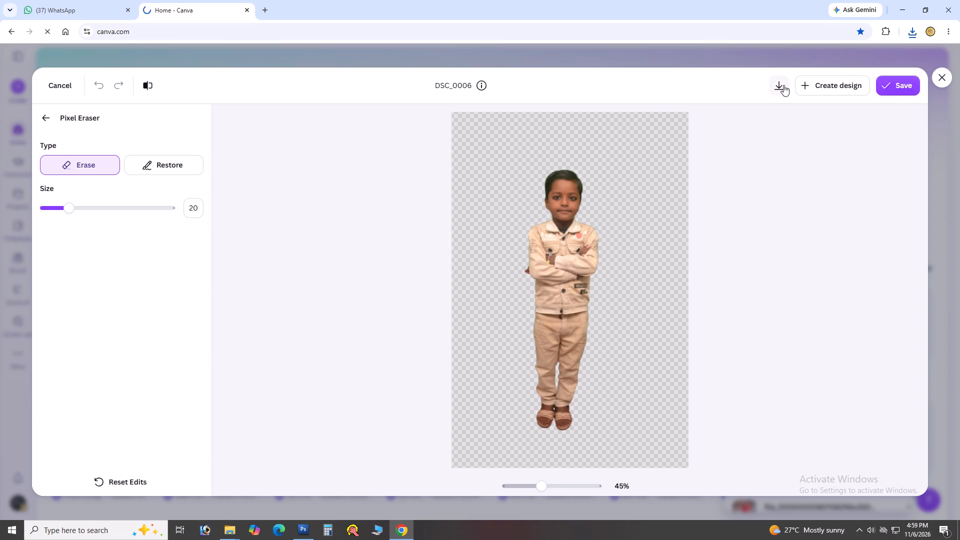
left_click(945, 73)
left_click(545, 303)
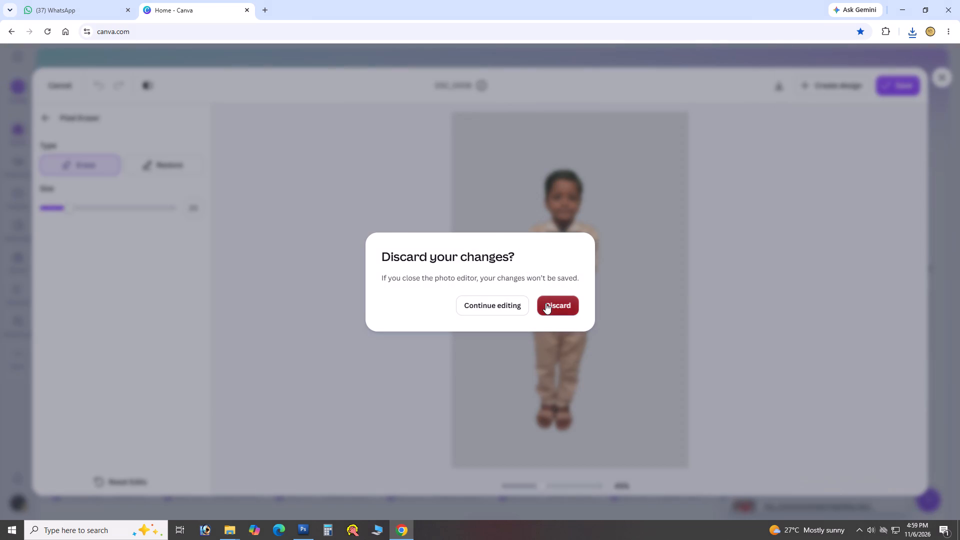
Upload DSC_0003, the girl in the striped shirt and yellow trousers, to the photo editor and remove its background.
left_click(341, 249)
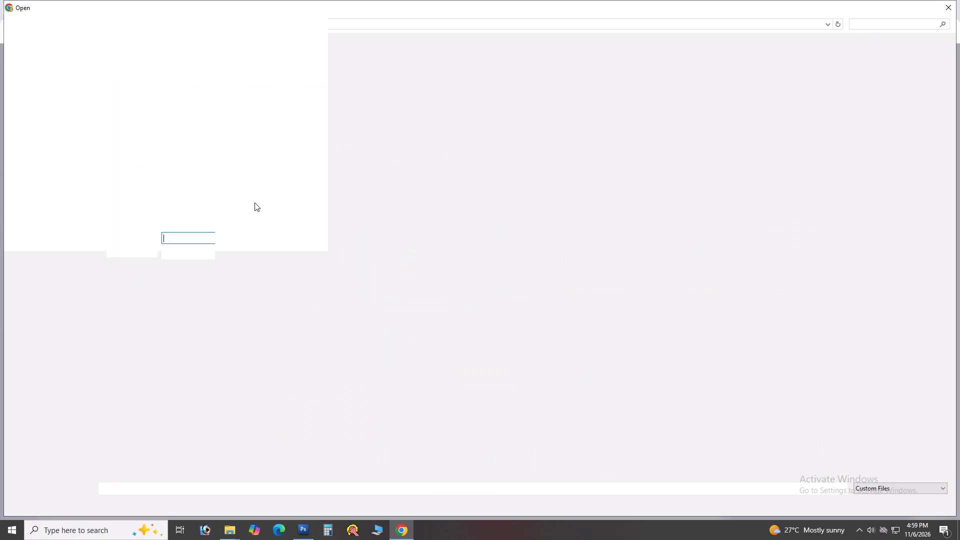
left_click(212, 140)
key("Return")
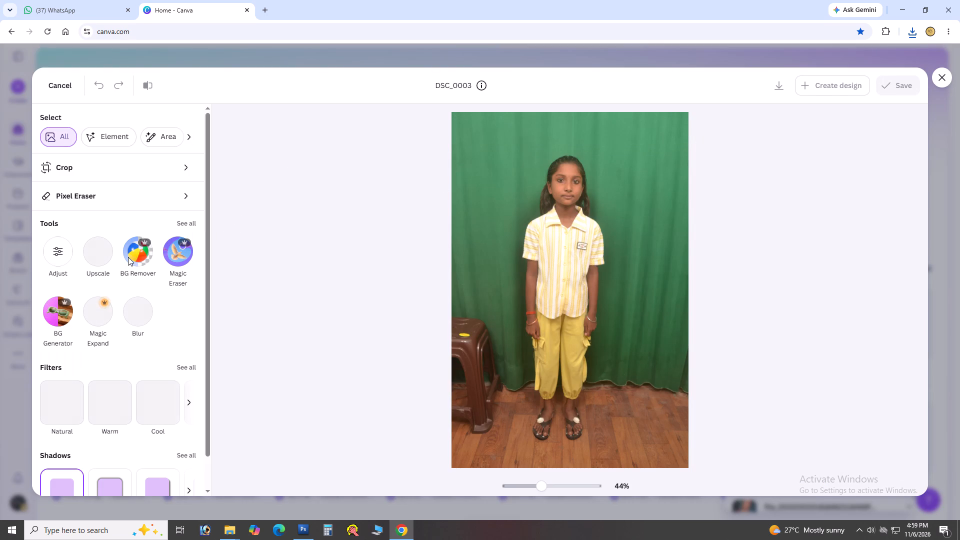
left_click(128, 257)
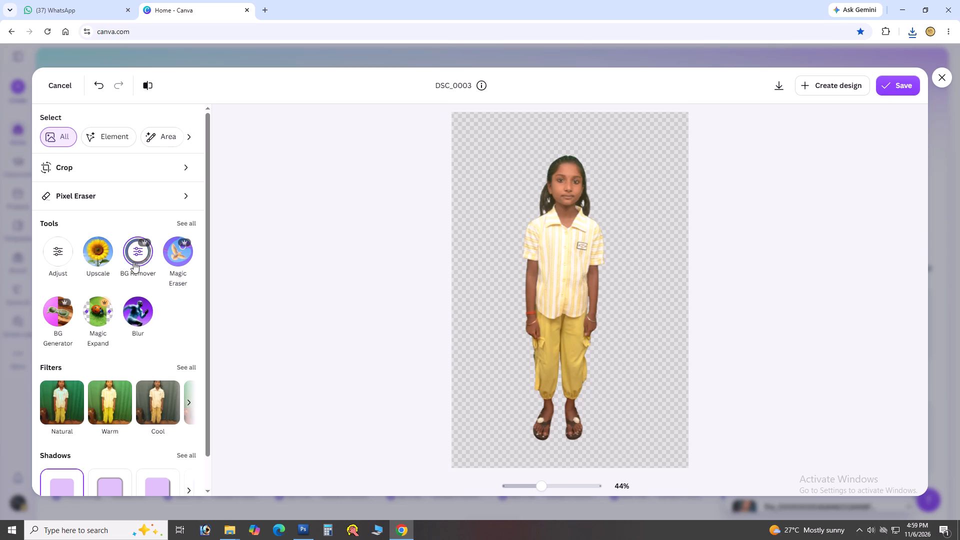
Download the cutout of the girl in the striped shirt and yellow trousers.
left_click(767, 90)
left_click(785, 83)
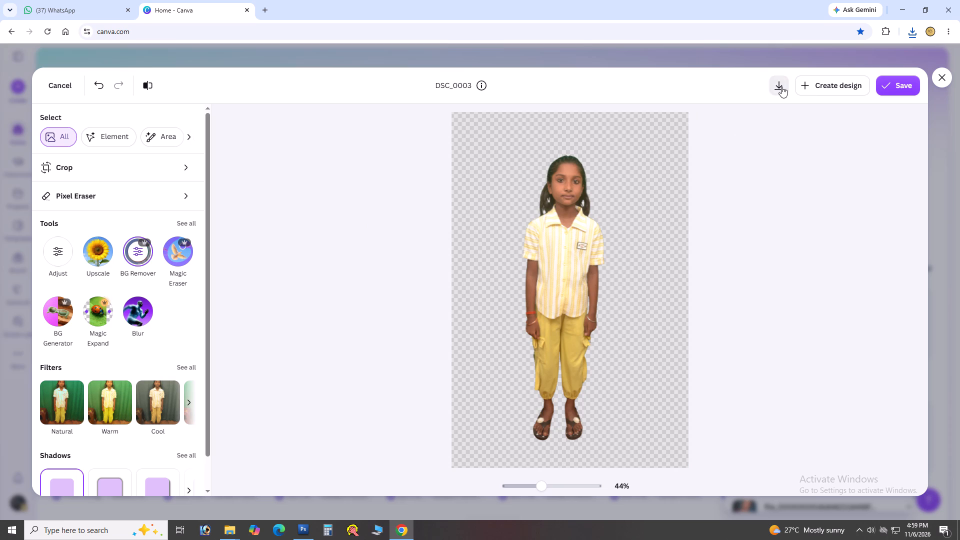
left_click(781, 86)
Switch to File Explorer, open the Downloads folder and refresh its contents.
key("alt+Tab")
left_click(645, 261, "alt")
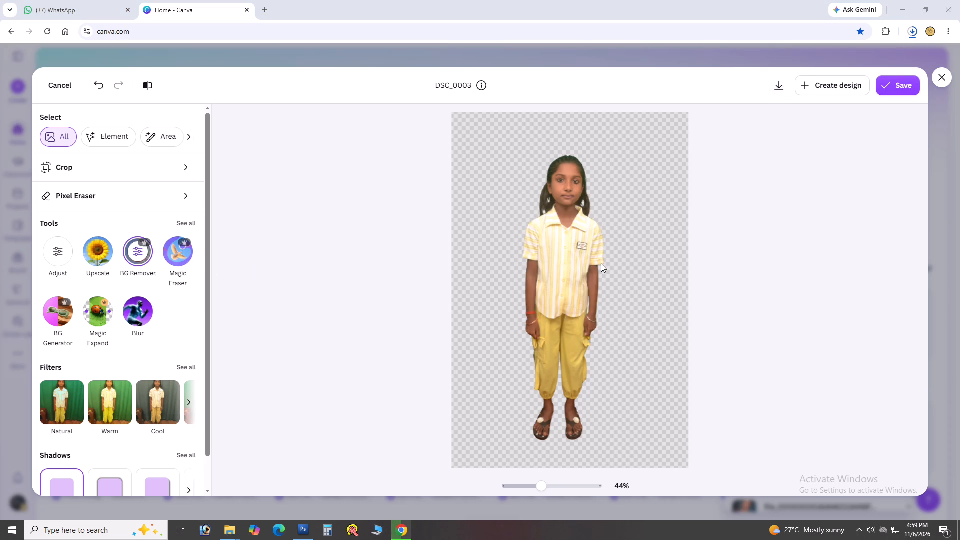
left_click(56, 148)
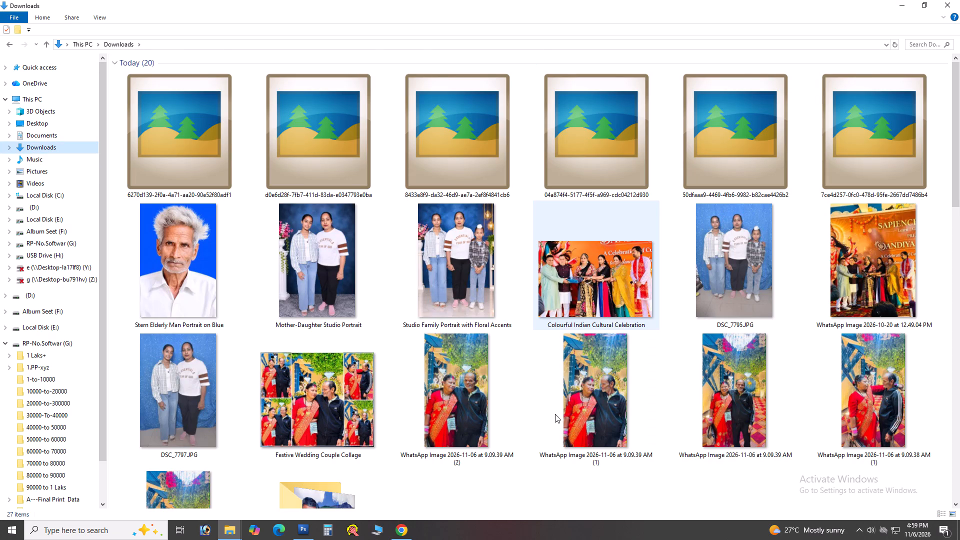
left_click(522, 494)
right_click(522, 494)
left_click(547, 396)
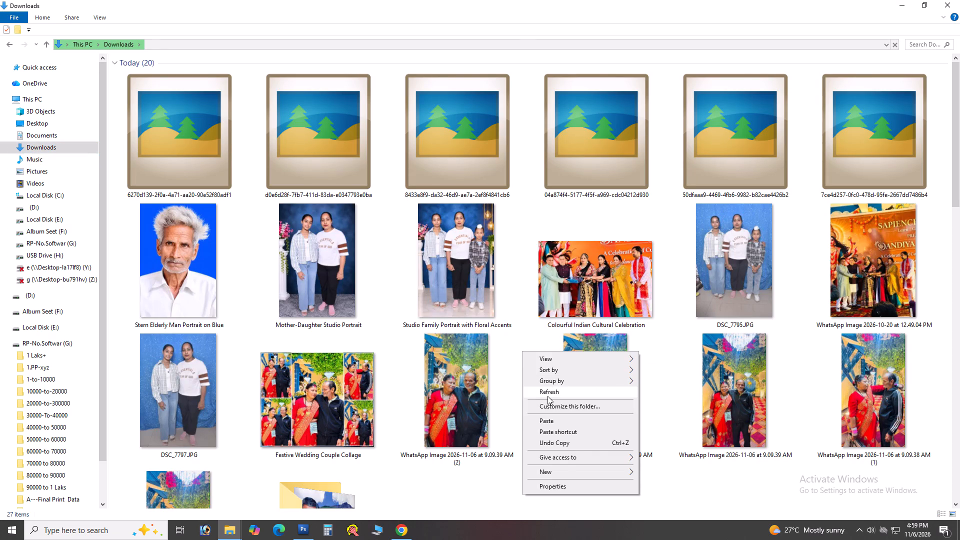
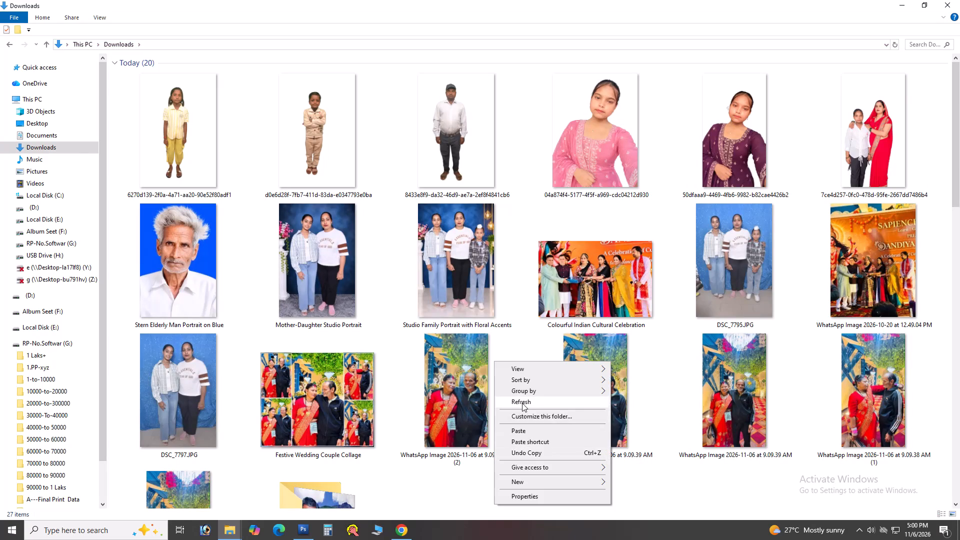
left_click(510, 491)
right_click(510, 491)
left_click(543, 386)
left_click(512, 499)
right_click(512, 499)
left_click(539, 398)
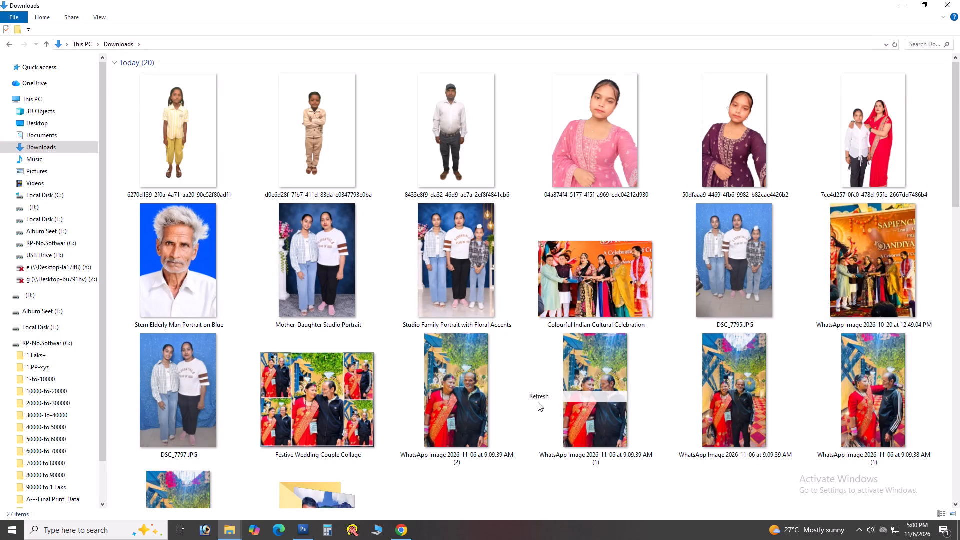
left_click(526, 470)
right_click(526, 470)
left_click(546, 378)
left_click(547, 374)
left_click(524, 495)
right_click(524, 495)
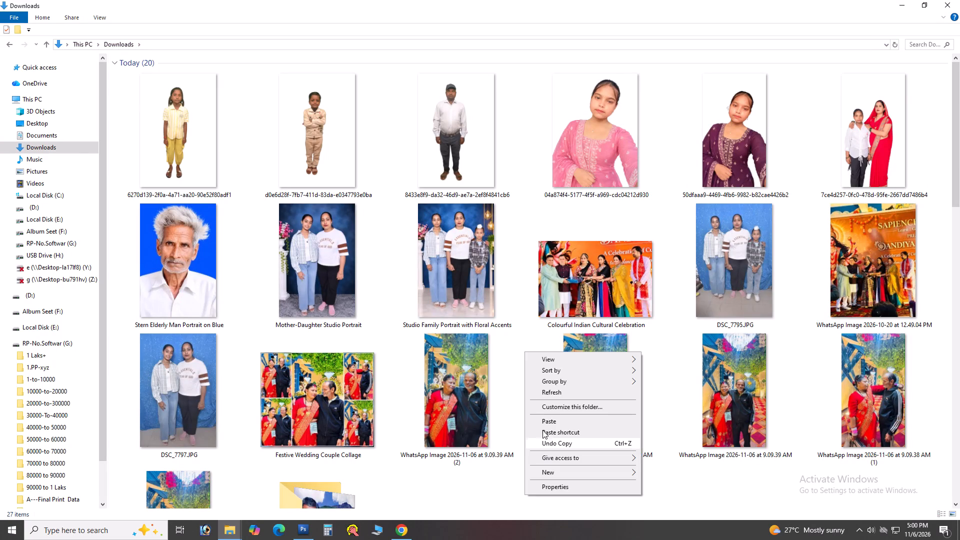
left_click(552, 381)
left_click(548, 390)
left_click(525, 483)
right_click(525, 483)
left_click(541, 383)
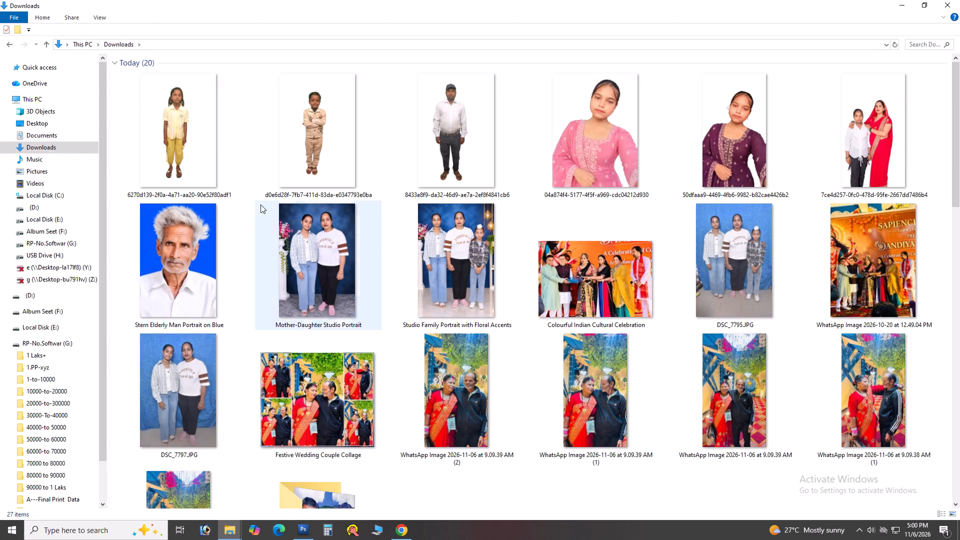
Select the six newest cutout images in Downloads and bring them into Photoshop to open them.
left_click(218, 181)
left_click(858, 134, "shift")
left_click_drag(860, 139, 522, 394)
key("alt+Tab")
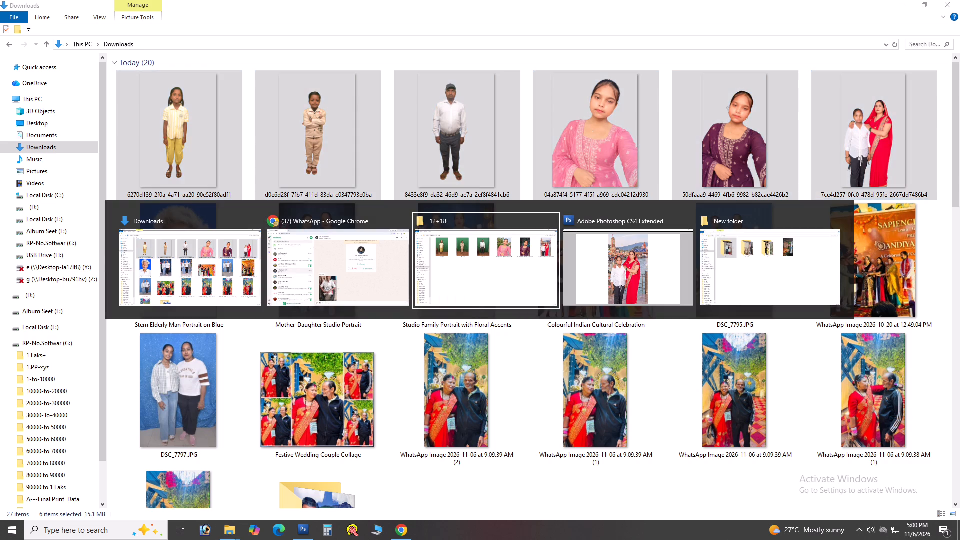
key("alt+Tab")
left_click_drag(522, 394, 523, 393)
key("alt+Tab")
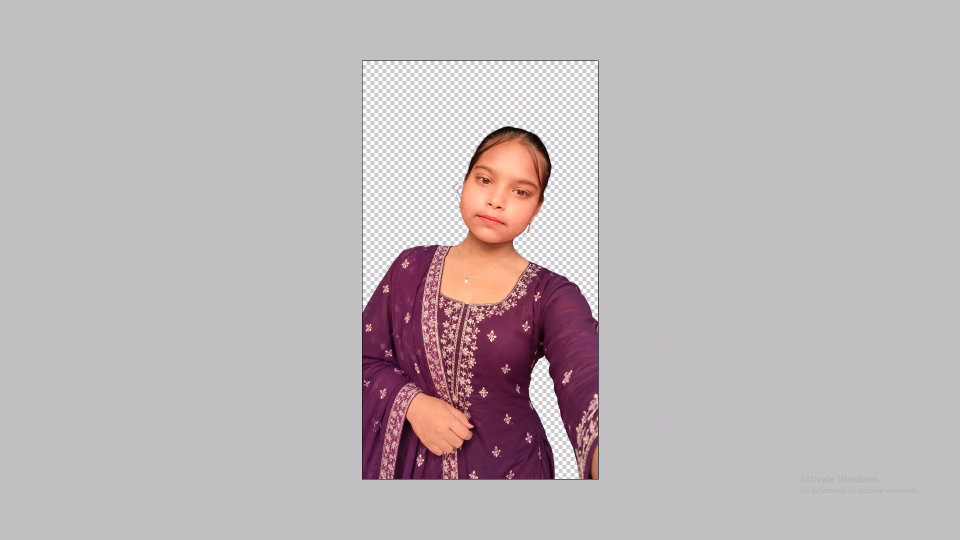
Cut the image of the girl in the purple dress from its document and close that file without saving.
key("ctrl+a")
key("ctrl+x")
key("ctrl+w")
key("Tab")
key("space")
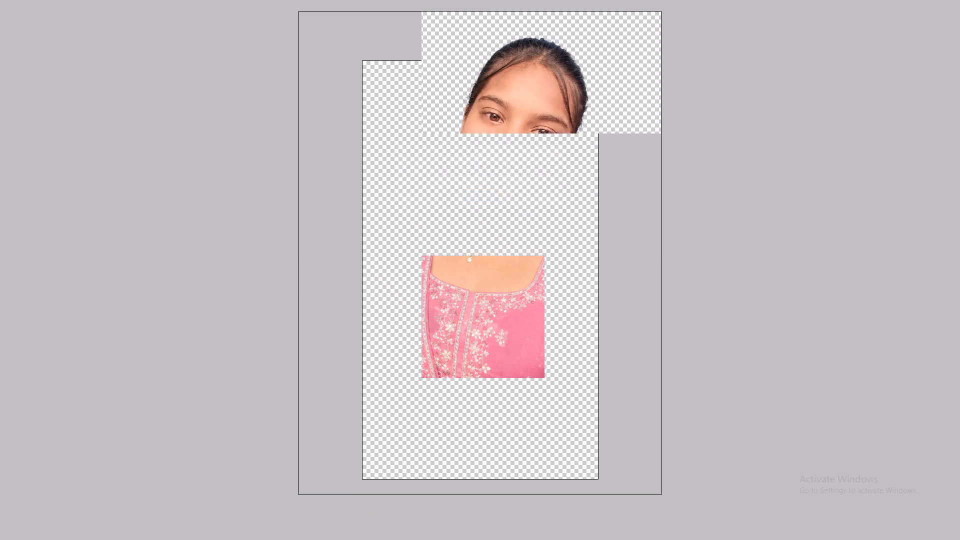
Create a new document from the Photo preset, 18 inches wide and 12 inches high at 300 pixels/inch with a white background.
key("ctrl+m")
key("ctrl+n")
key("Escape")
key("ctrl+n")
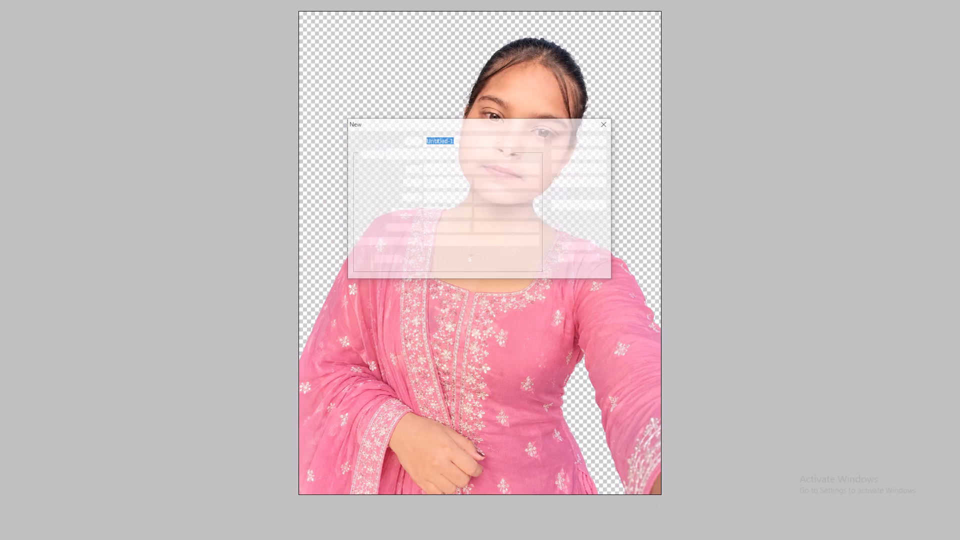
left_click(458, 238)
left_click(451, 250)
left_click(424, 158)
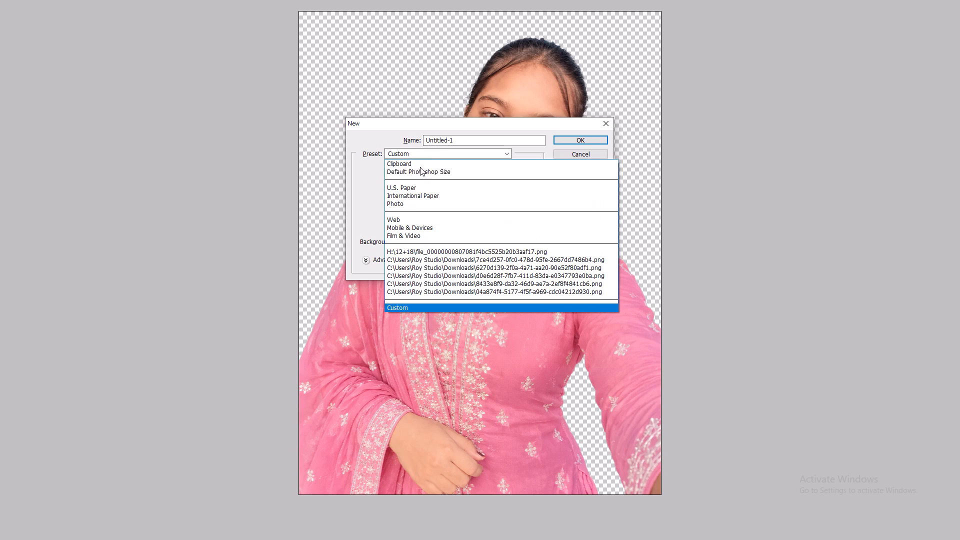
left_click(413, 205)
left_click_drag(443, 180, 391, 189)
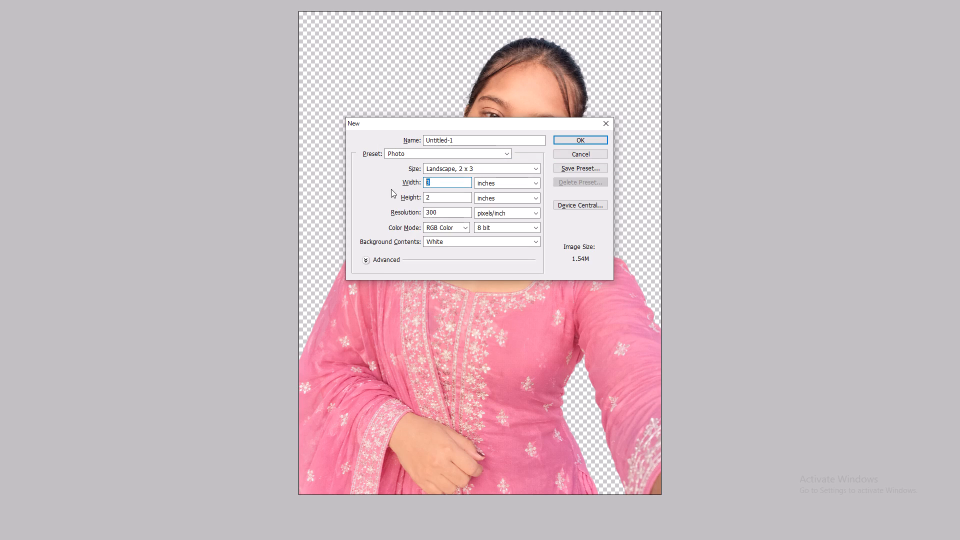
type("18")
key("Tab")
key("Tab")
type("12")
key("Return")
Paste the purple-dress cutout into the new page and place it in the page's upper-left corner.
key("ctrl+0")
key("v")
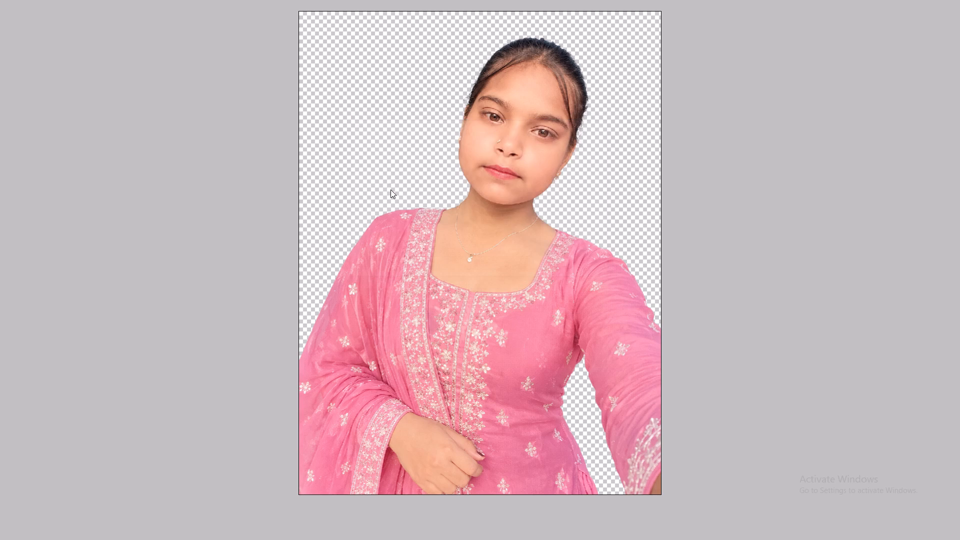
key("ctrl+v")
left_click_drag(478, 243, 192, 105)
Close the Haridwar composite of the woman in the red sari and the girl without saving its changes.
key("ctrl+Tab")
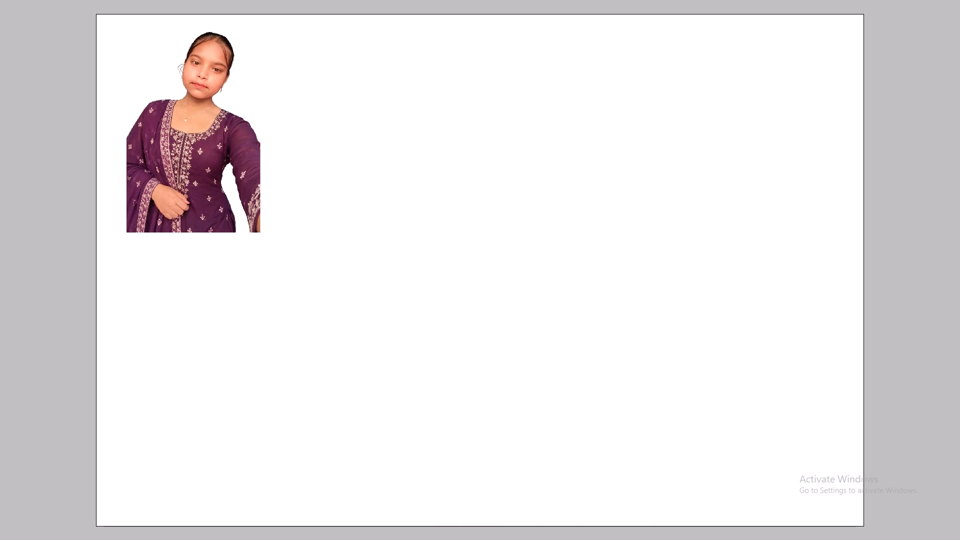
left_click(388, 201)
key("ctrl+a")
key("ctrl+x")
key("ctrl+alt+z")
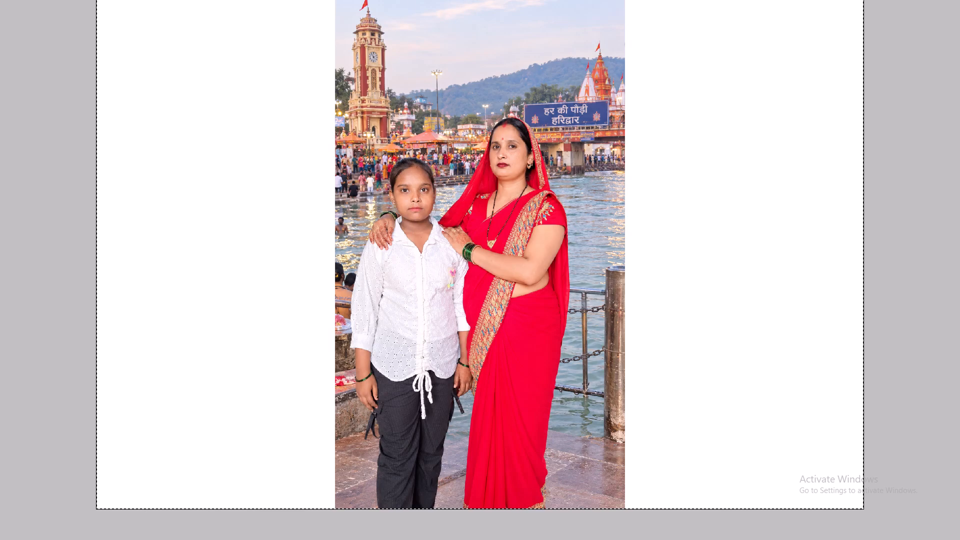
key("ctrl+w")
key("Tab")
key("space")
key("ctrl+a")
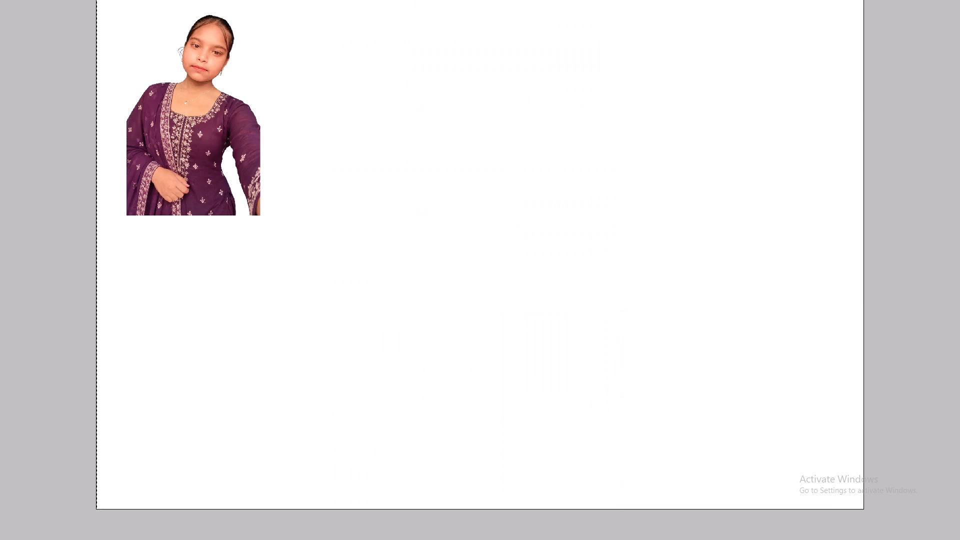
key("ctrl+alt+z")
Transfer the cutout of the girl and the woman in the red sari to the 18 x 12 page, closing its source unsaved.
key("ctrl+Tab")
key("ctrl+a")
key("ctrl+x")
key("ctrl+w")
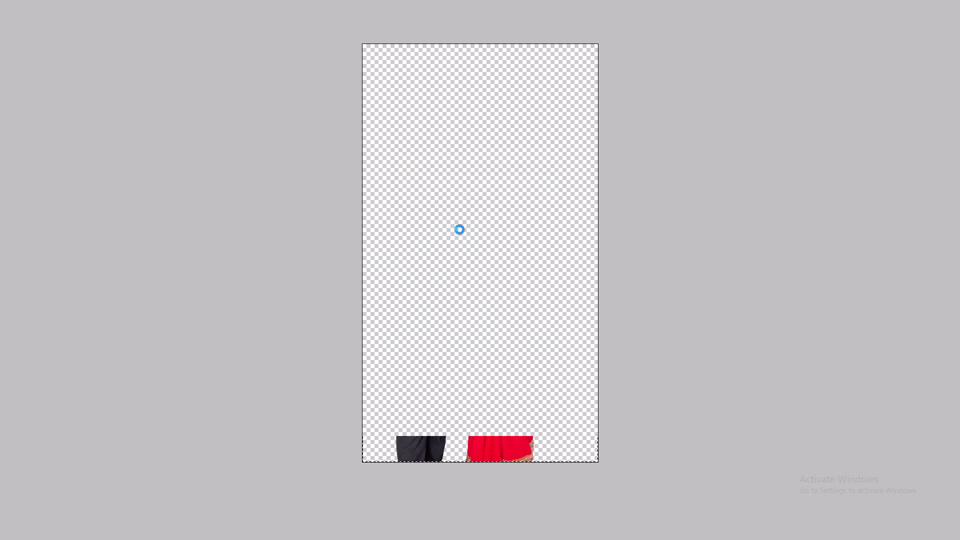
key("Tab")
key("space")
key("ctrl+v")
left_click_drag(462, 234, 457, 312)
Transfer the cutout of the girl in the striped shirt to the page's lower middle, closing its source unsaved.
key("ctrl+Tab")
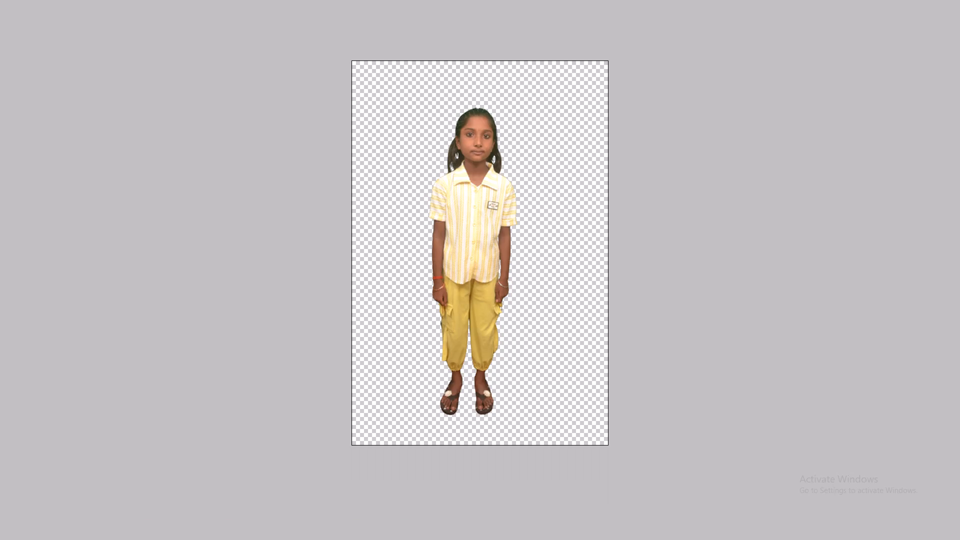
key("ctrl+a")
key("ctrl+x")
key("ctrl+w")
key("Tab")
key("space")
key("ctrl+v")
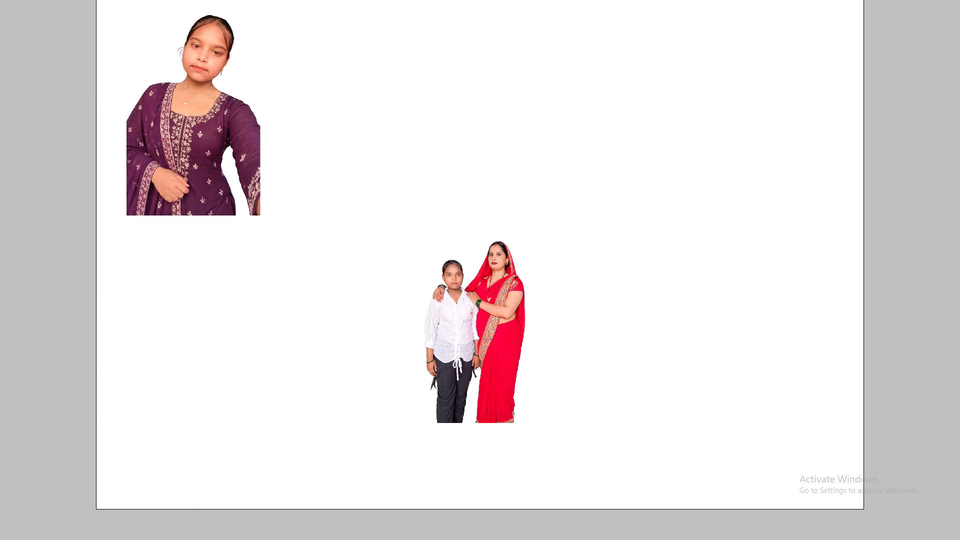
left_click_drag(484, 264, 427, 374)
Transfer the cutout of the boy in the beige outfit to the middle of the page, closing its source unsaved.
key("ctrl+Tab")
key("ctrl+a")
key("ctrl+x")
key("ctrl+w")
key("Tab")
key("space")
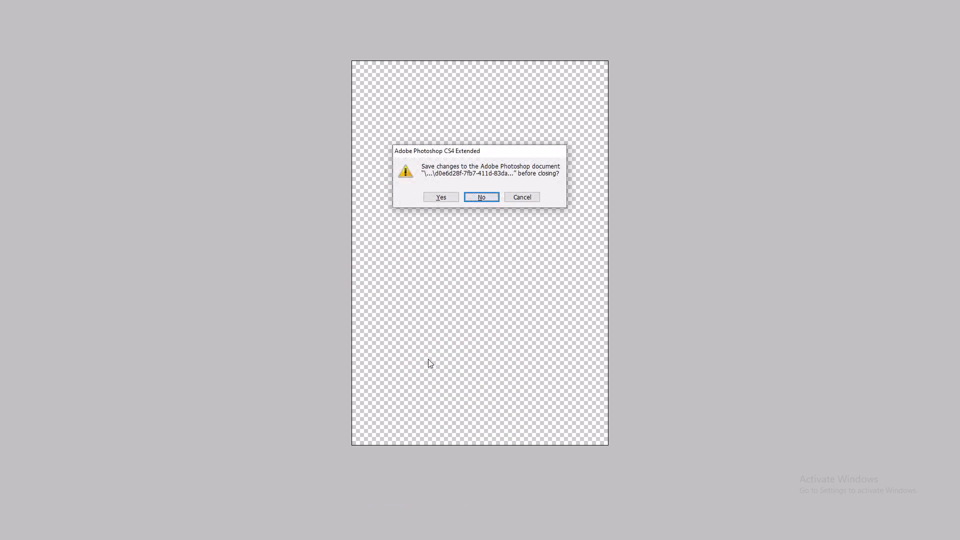
key("ctrl+v")
Transfer the cutout of the man in the cap to the right side of the page, closing its source unsaved.
key("ctrl+Tab")
key("ctrl+a")
key("ctrl+x")
key("ctrl+w")
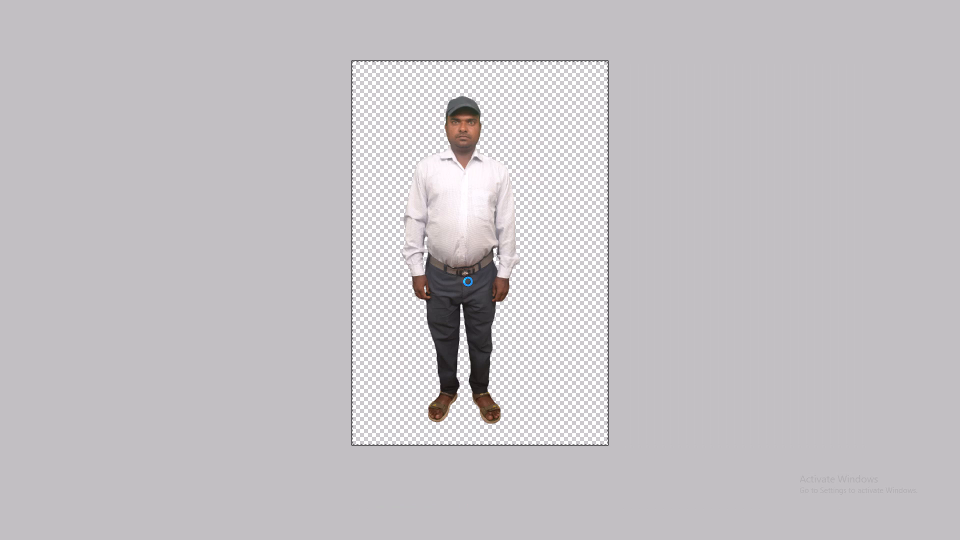
key("Tab")
key("space")
key("ctrl+v")
left_click_drag(439, 291, 651, 323)
Transfer the cutout of the girl in the pink dress to the page's upper-right corner, closing its source unsaved.
key("ctrl+Tab")
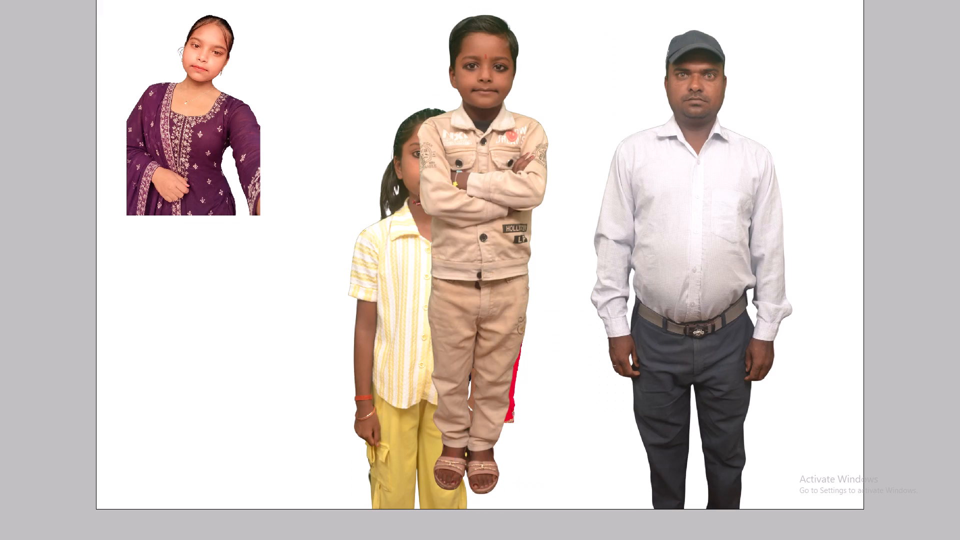
key("ctrl+Tab")
key("ctrl+a")
key("ctrl+x")
key("ctrl+w")
key("Tab")
key("space")
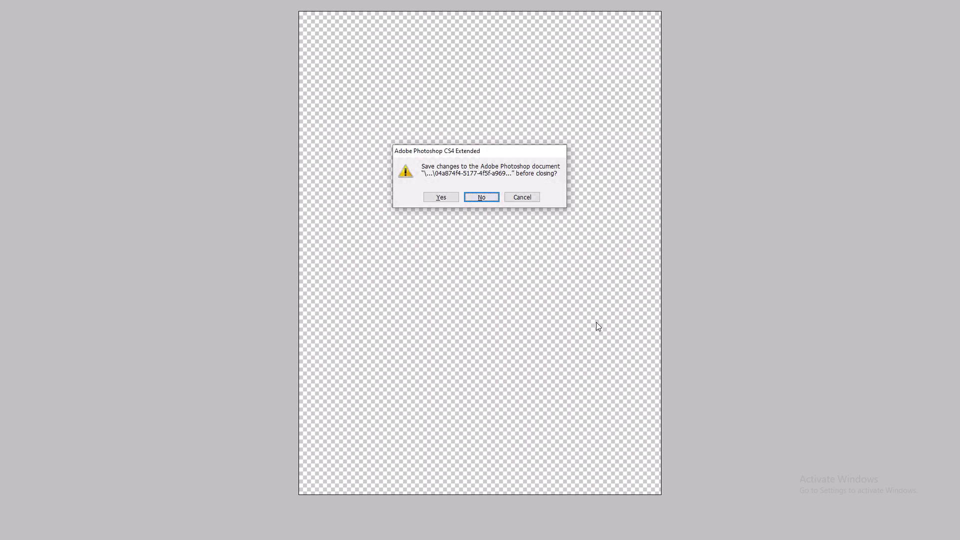
key("ctrl+minus")
key("ctrl+minus")
key("ctrl+v")
left_click_drag(510, 305, 669, 215)
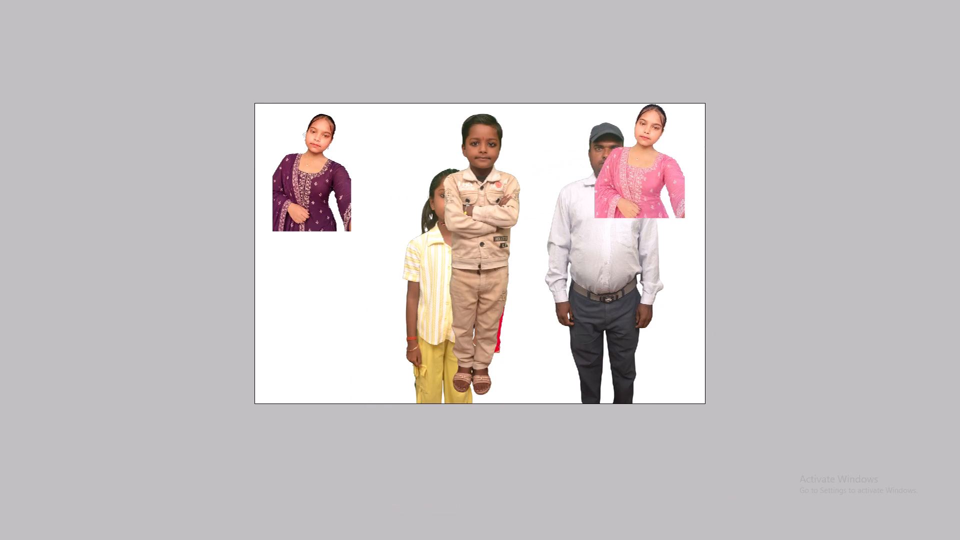
left_click_drag(669, 215, 678, 218)
Move the boy in the beige outfit down and left so he stands beside the girl in the striped shirt.
right_click(550, 287)
right_click(599, 258)
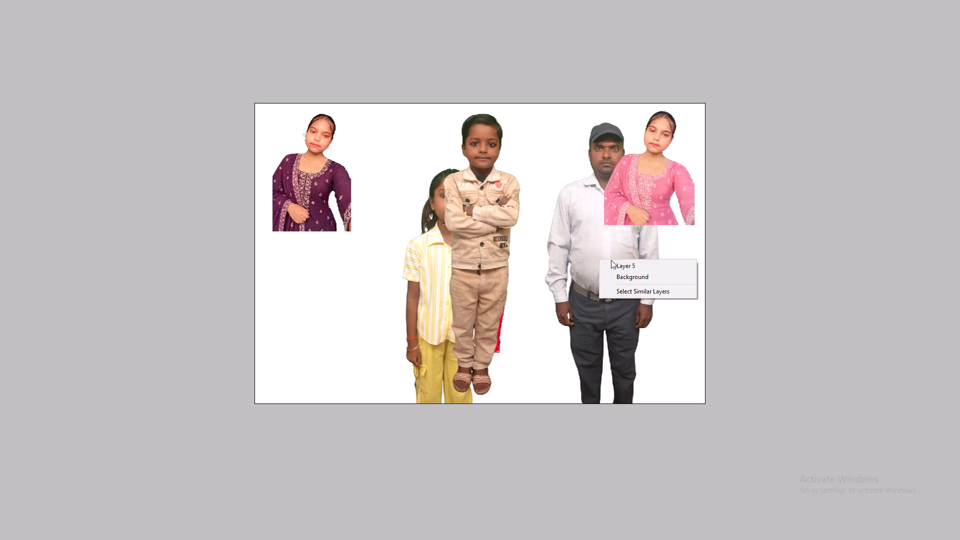
left_click(611, 260)
left_click(615, 265)
right_click(610, 266)
left_click(616, 269)
right_click(488, 263)
left_click(501, 268)
left_click_drag(497, 272, 418, 328)
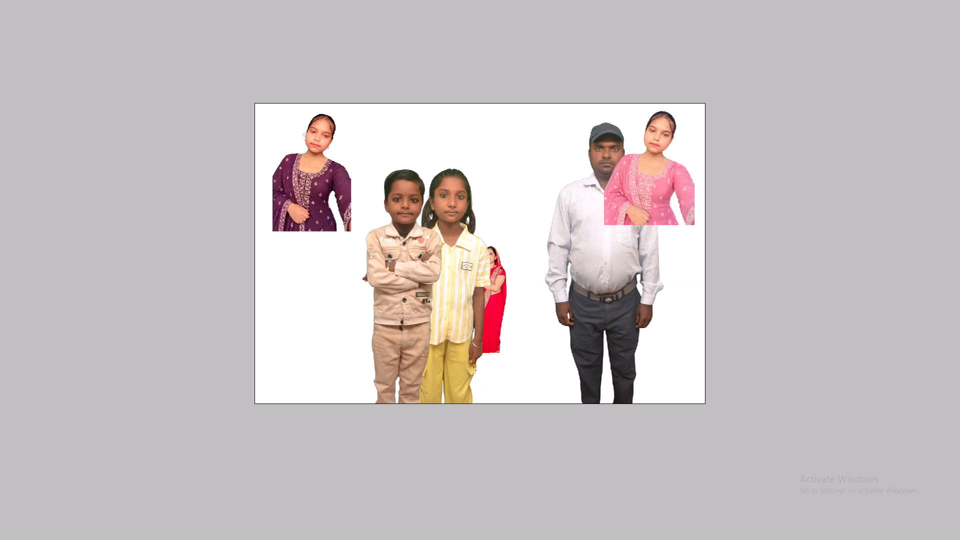
left_click_drag(418, 328, 383, 356)
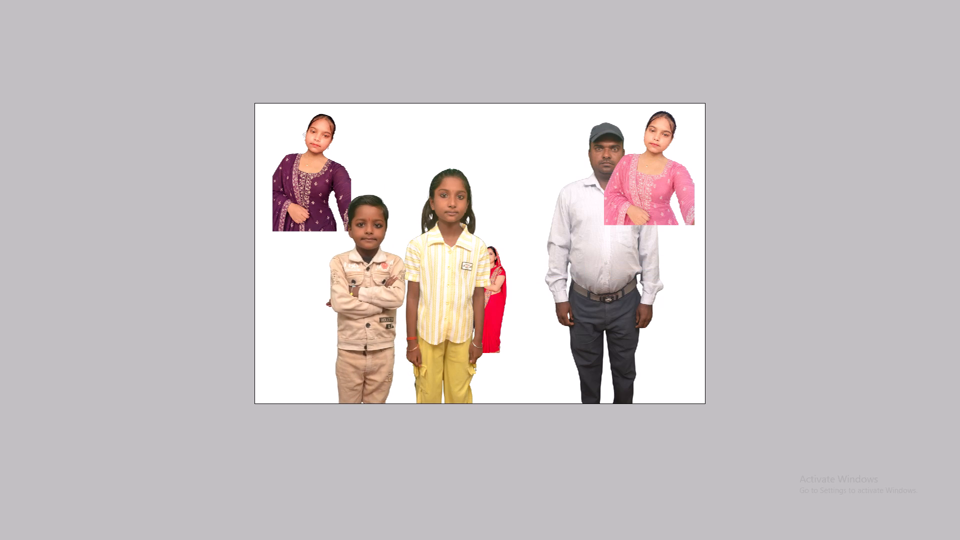
left_click_drag(398, 287, 391, 290, "shift")
Scale the boy and the striped-shirt girl down together and move them up so their feet fit on the page.
right_click(427, 290, "shift")
left_click(447, 299, "shift")
key("ctrl+t")
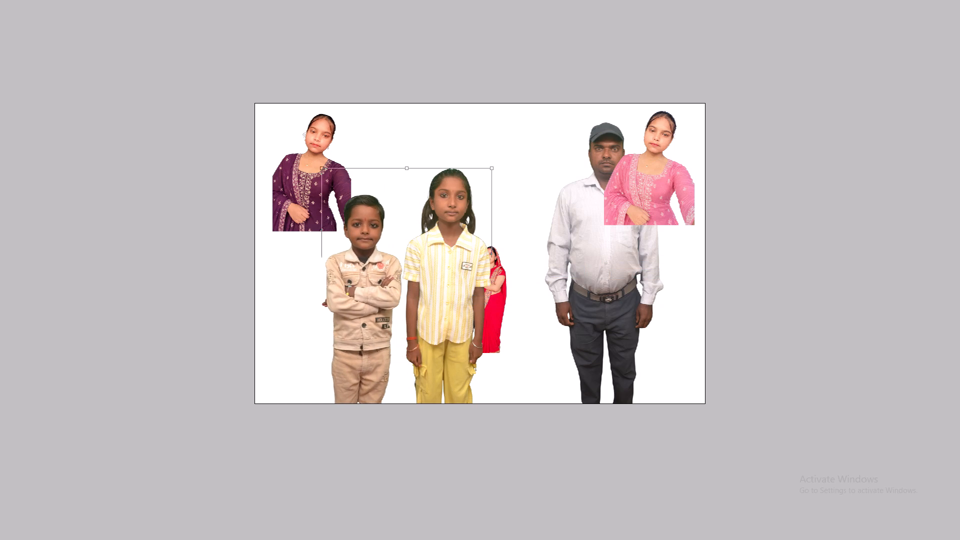
left_click_drag(489, 173, 486, 180, "alt+shift")
left_click_drag(490, 172, 458, 235, "alt+shift")
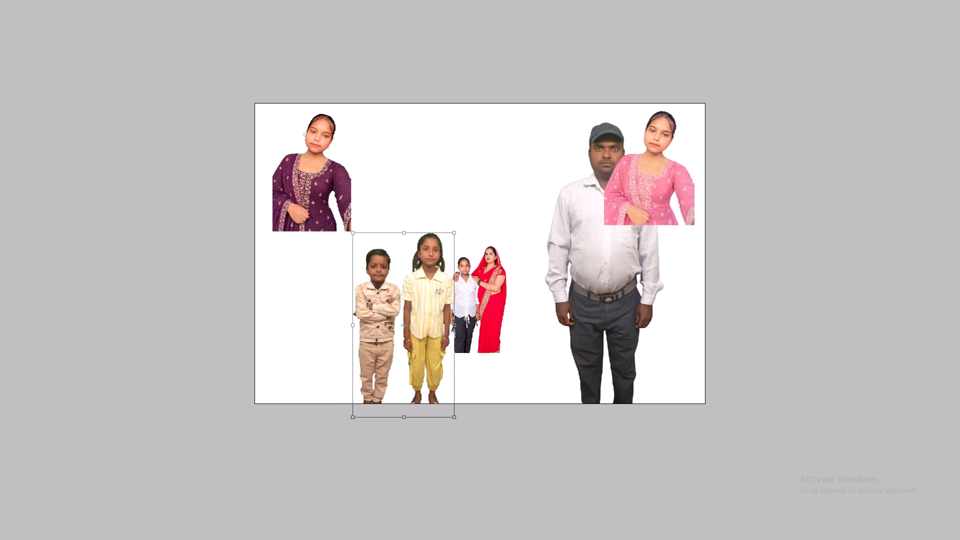
left_click_drag(433, 286, 435, 264)
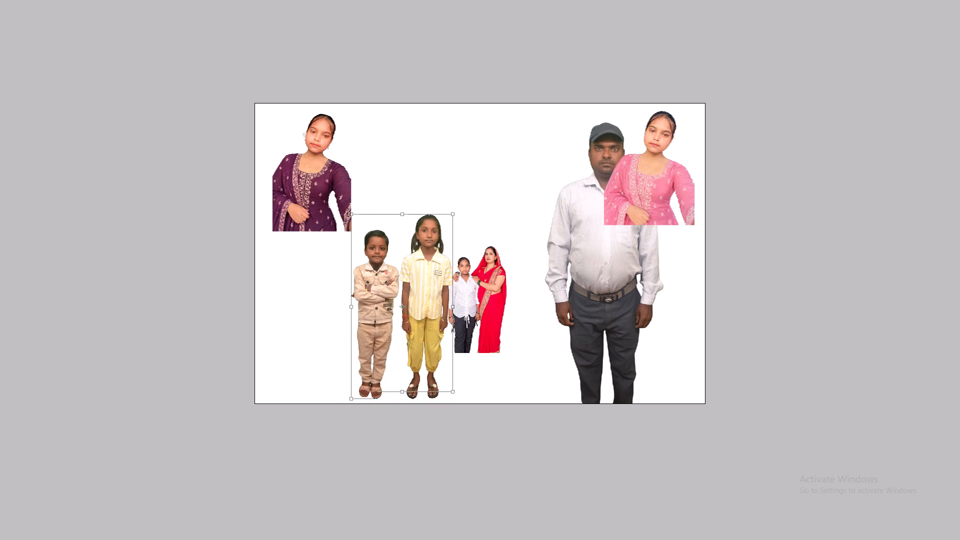
key("Return")
Enlarge the cutout of the girl and the woman in the red sari until it reaches the page's bottom edge.
key("ctrl+0")
key("v")
right_click(475, 323)
left_click(487, 327)
key("ctrl+minus")
key("ctrl+t")
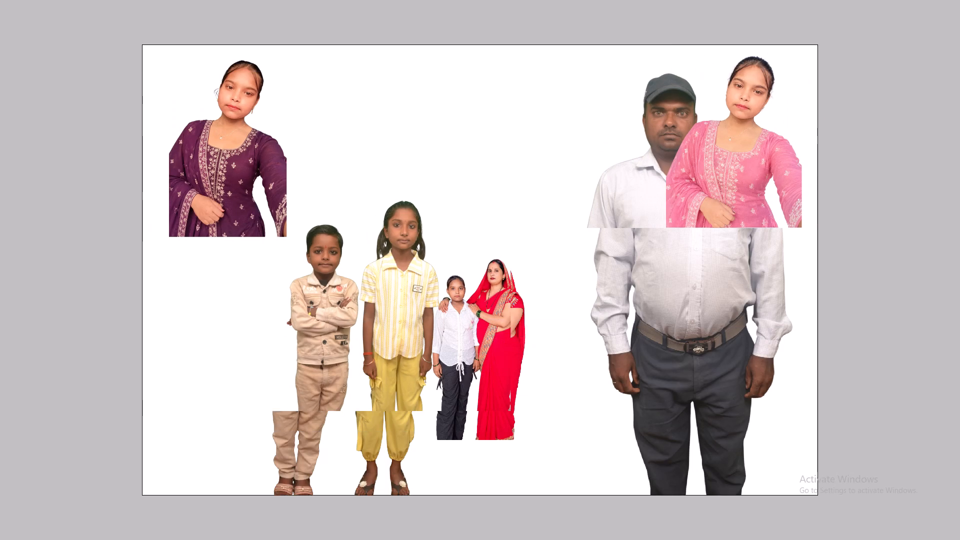
left_click_drag(522, 255, 604, 220, "alt+shift")
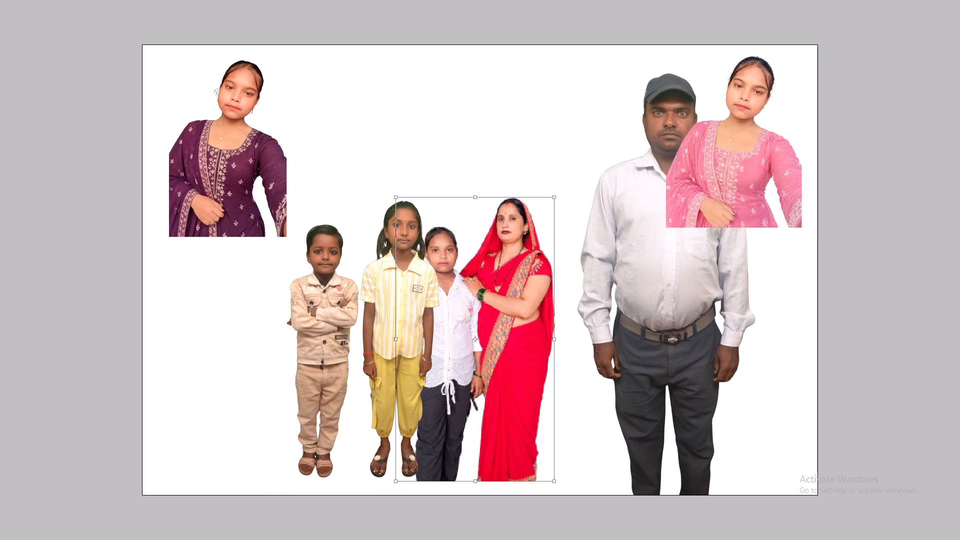
left_click_drag(604, 220, 652, 196, "alt+shift")
key("Return")
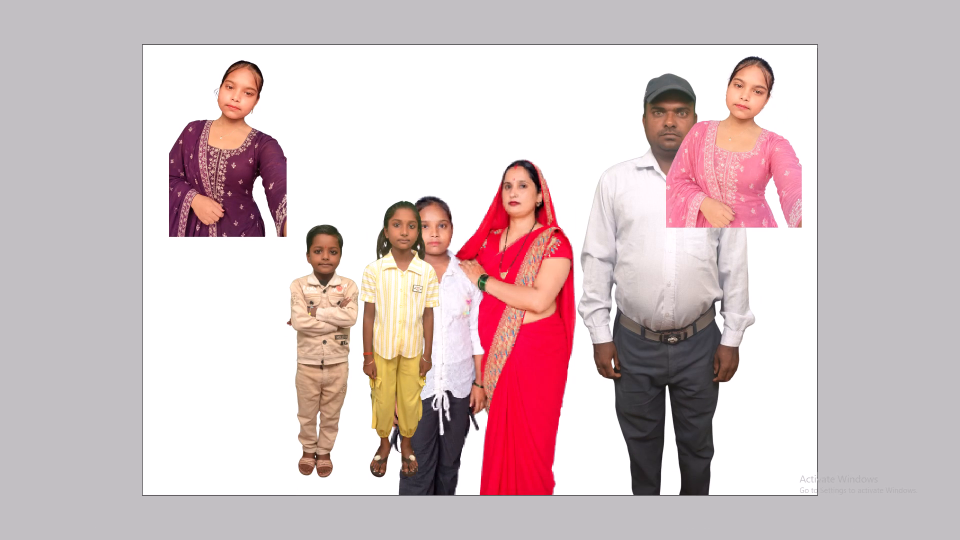
Move the boy and the striped-shirt girl down together so the girl in the white shirt behind them is uncovered.
key("v")
right_click(408, 320)
left_click(430, 328)
right_click(317, 331, "shift")
left_click(344, 346, "shift")
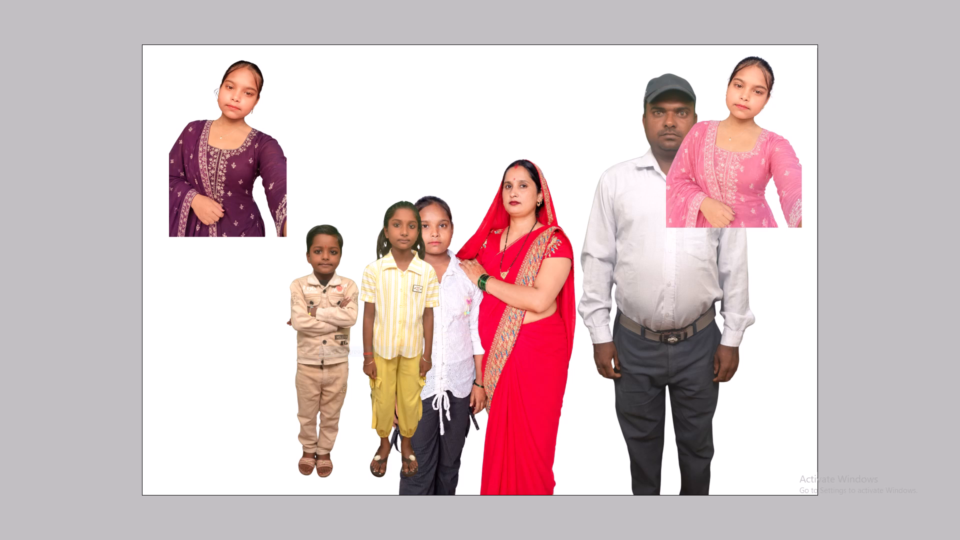
right_click(327, 339, "shift")
left_click(338, 344, "shift")
key("space")
left_click_drag(338, 344, 393, 269)
left_click_drag(399, 268, 382, 328, "shift")
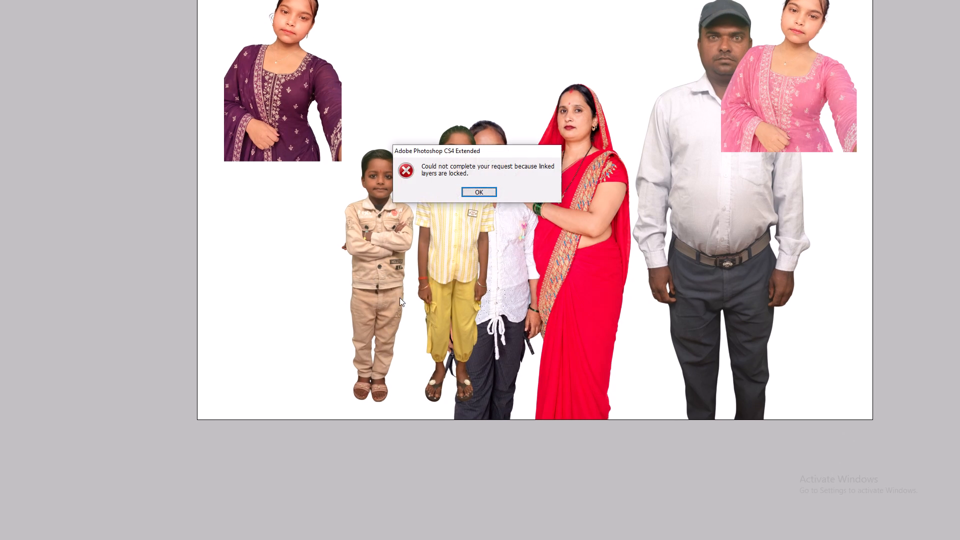
key("space")
right_click(381, 267)
left_click_drag(391, 270, 399, 272)
right_click(452, 276, "shift")
left_click(465, 279, "shift")
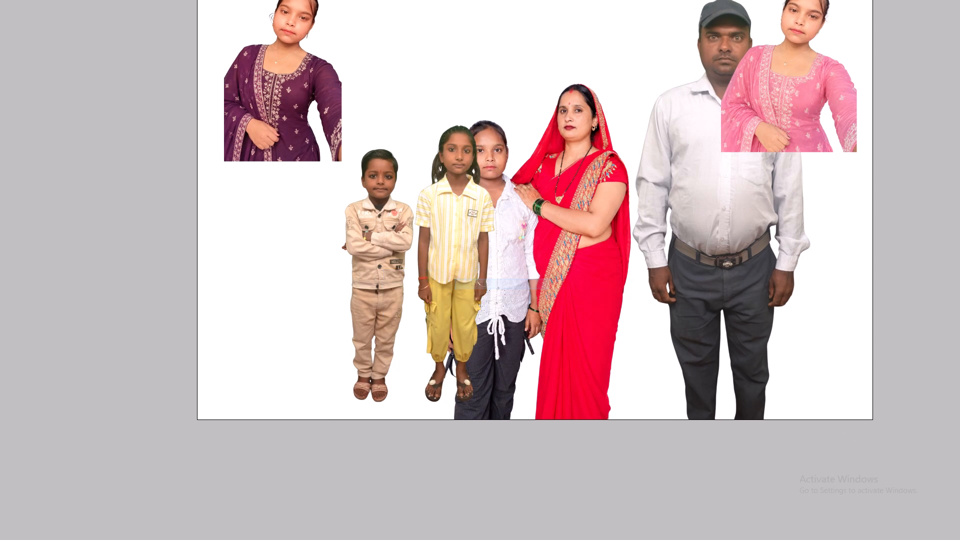
left_click_drag(465, 282, 467, 337, "shift")
left_click_drag(467, 339, 464, 362, "shift")
Move the man in the cap down and slightly left so he stands beside the woman in the red sari.
right_click(704, 287)
left_click(715, 291)
left_click_drag(715, 291, 719, 193)
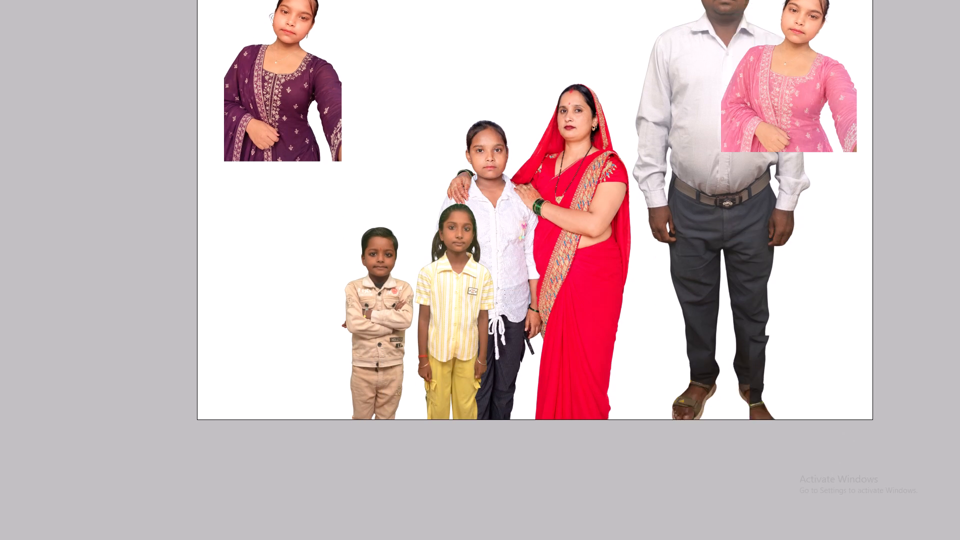
left_click_drag(719, 193, 719, 223)
left_click_drag(719, 223, 711, 338)
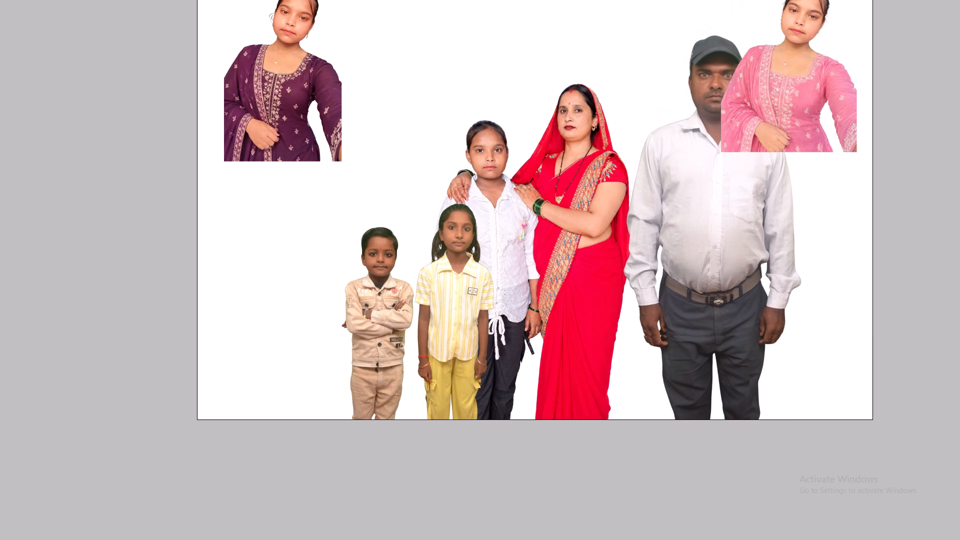
Send the man in the cap behind the other cutouts and move him up and left, partly behind the woman in the red sari.
left_click_drag(711, 338, 713, 346)
key("space")
key("space")
key("space")
left_click_drag(714, 333, 620, 376)
left_click_drag(625, 335, 624, 352)
key("space")
left_click_drag(626, 350, 592, 370)
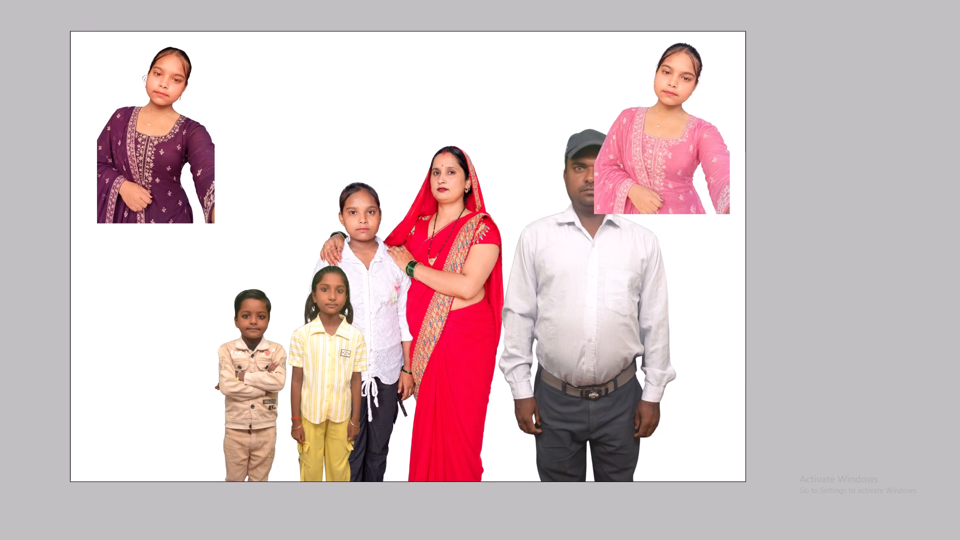
key("ctrl+shift+bracketleft")
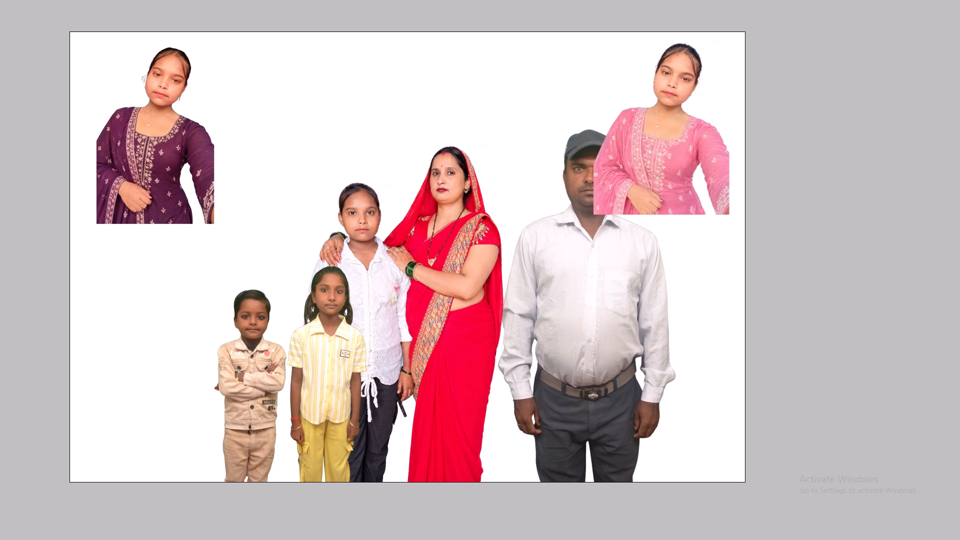
left_click_drag(607, 353, 568, 329, "shift")
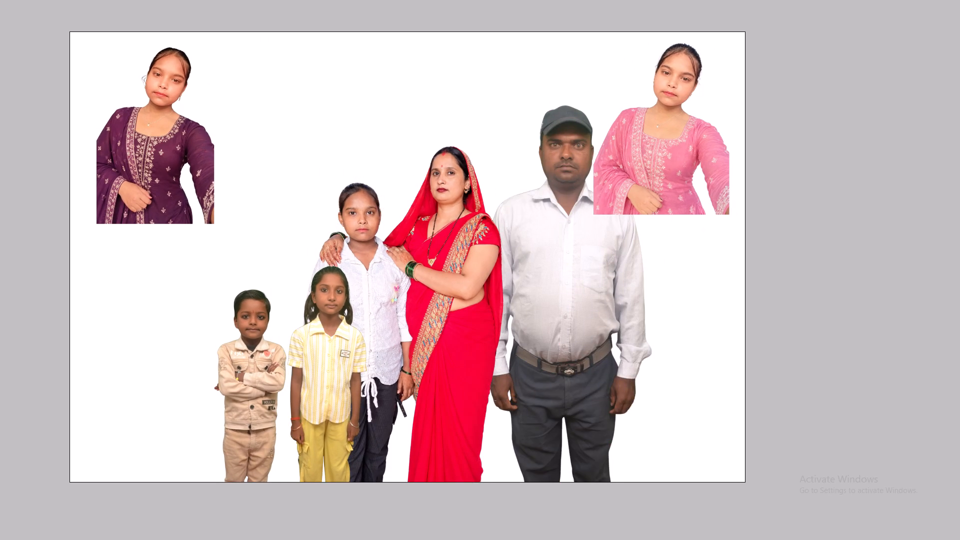
left_click_drag(568, 329, 542, 329, "shift")
left_click(550, 329)
Scale the man in the cap down to about the height of the woman in the red sari, keeping him beside her.
key("space")
left_click_drag(554, 333, 528, 325)
key("ctrl+t")
left_click_drag(586, 129, 574, 159, "alt+shift")
left_click_drag(549, 211, 550, 196, "shift")
left_click_drag(577, 139, 573, 154, "alt+shift")
left_click_drag(556, 190, 556, 176, "shift")
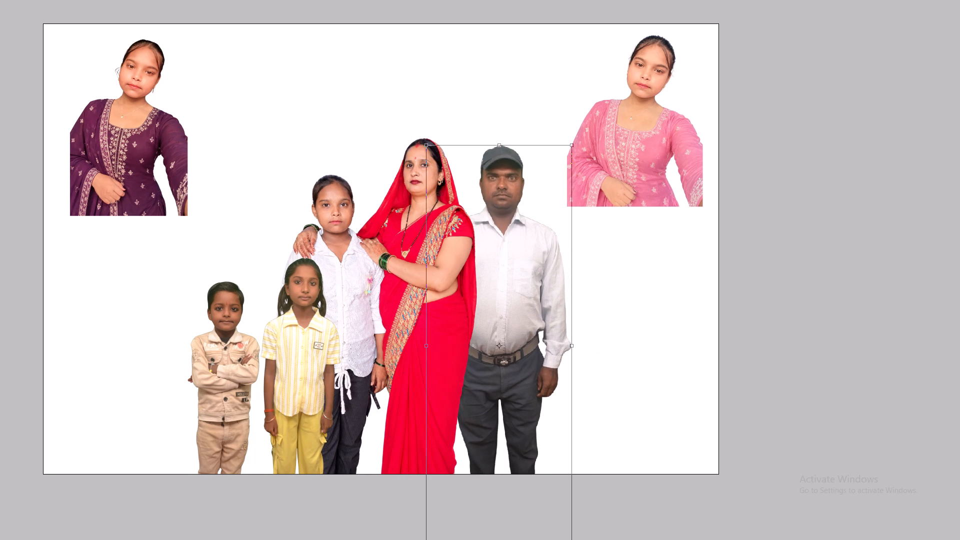
Raise the man in the cap until his head is slightly above the woman in the red sari, and apply the transform.
key("shift+Up")
key("shift+Up")
key("shift+Up")
key("shift+Up")
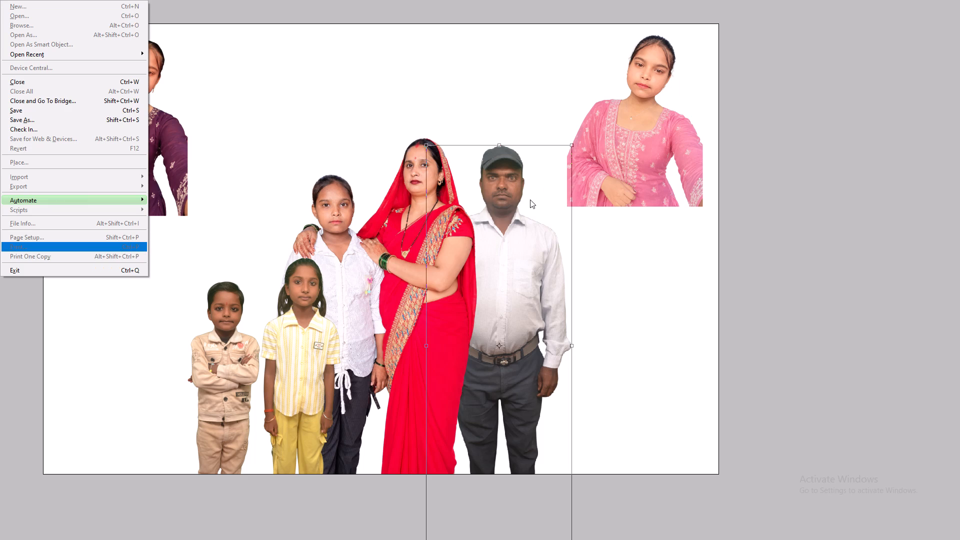
left_click(530, 199)
key("shift+Up")
key("shift+Up")
key("shift+Up")
key("shift+Up")
key("shift+Up")
key("shift+Up")
key("shift+Up")
key("shift+Up")
key("shift+Up")
key("shift+Up")
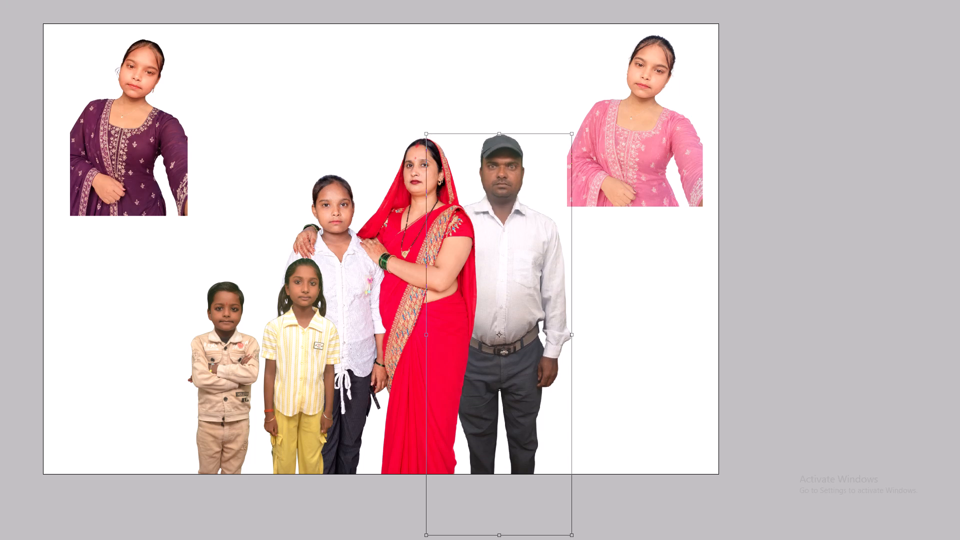
key("shift+Up")
key("shift+Up")
key("shift+Up")
key("shift+Up")
key("shift+Up")
key("shift+Up")
key("shift+Up")
key("shift+Up")
key("shift+Up")
key("shift+Up")
key("Return")
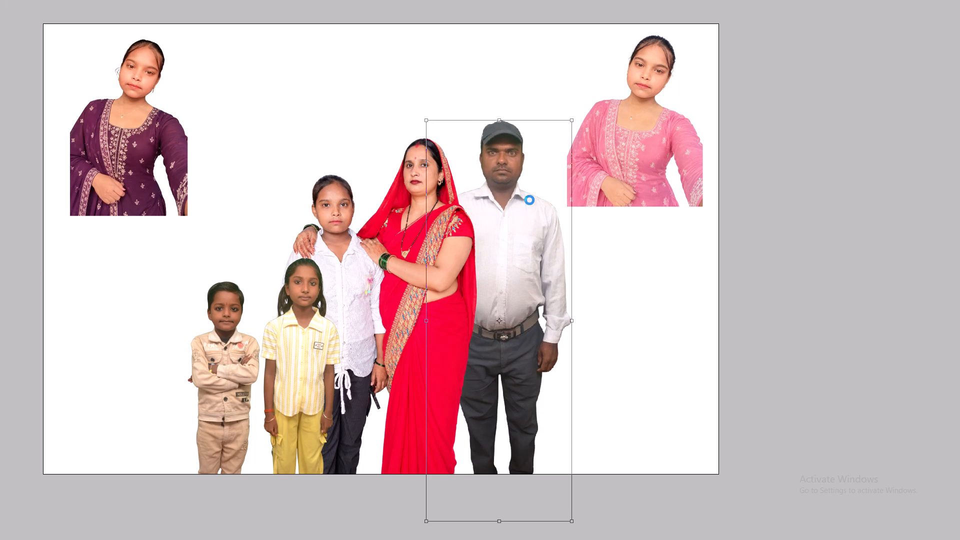
Move the boy and the striped-shirt girl together in front of the white-shirt girl and the woman in the red sari.
key("v")
key("space")
left_click_drag(390, 282, 486, 253)
right_click(391, 314)
left_click(415, 325)
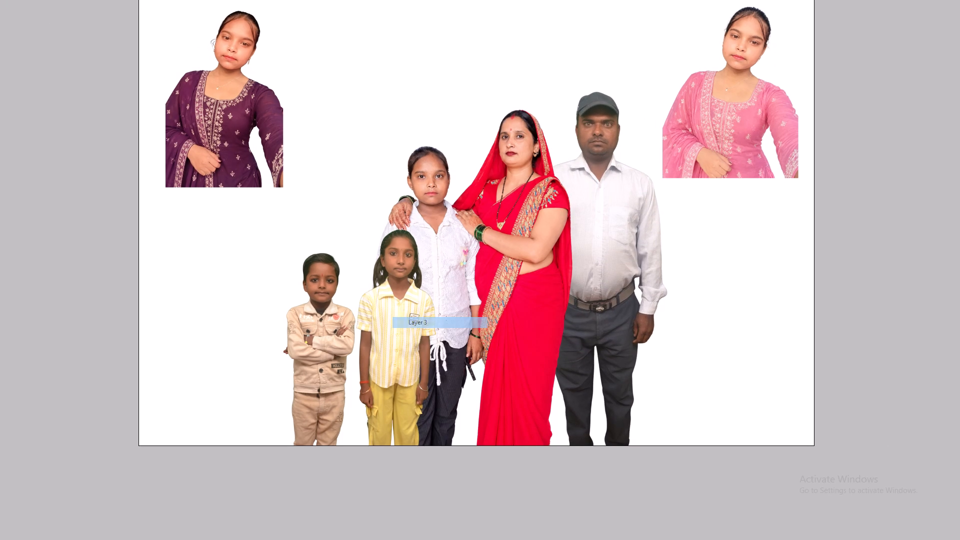
right_click(322, 335, "shift")
left_click(330, 341, "shift")
left_click_drag(330, 341, 440, 336, "shift")
key("space")
left_click_drag(567, 180, 510, 282)
key("ctrl+minus")
key("shift+Down")
key("shift+Down")
key("shift+Left")
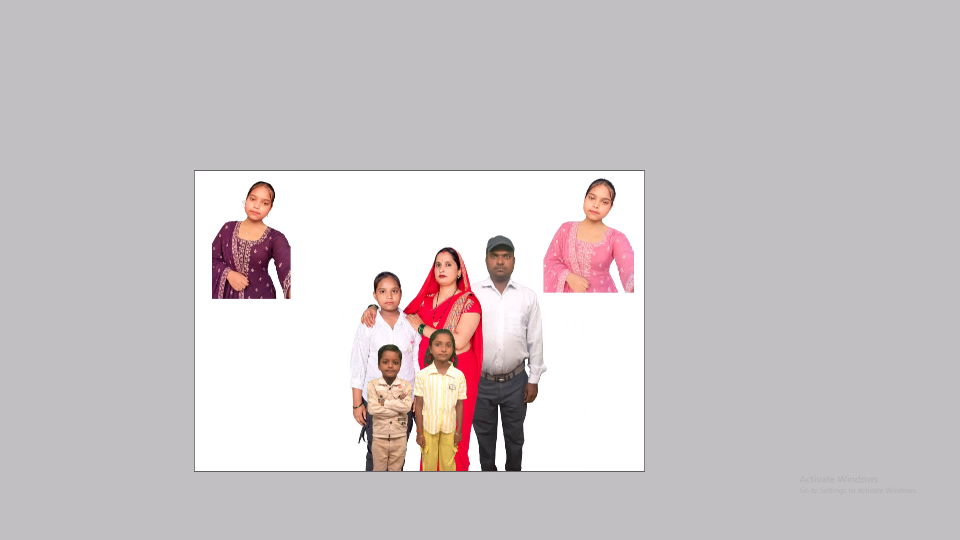
key("shift+Left")
Enlarge the boy and the striped-shirt girl together and shift them right, in front of the woman and the man.
key("ctrl+t")
left_click_drag(468, 329, 486, 322, "alt+shift")
left_click_drag(424, 357, 487, 356, "shift")
key("Return")
key("v")
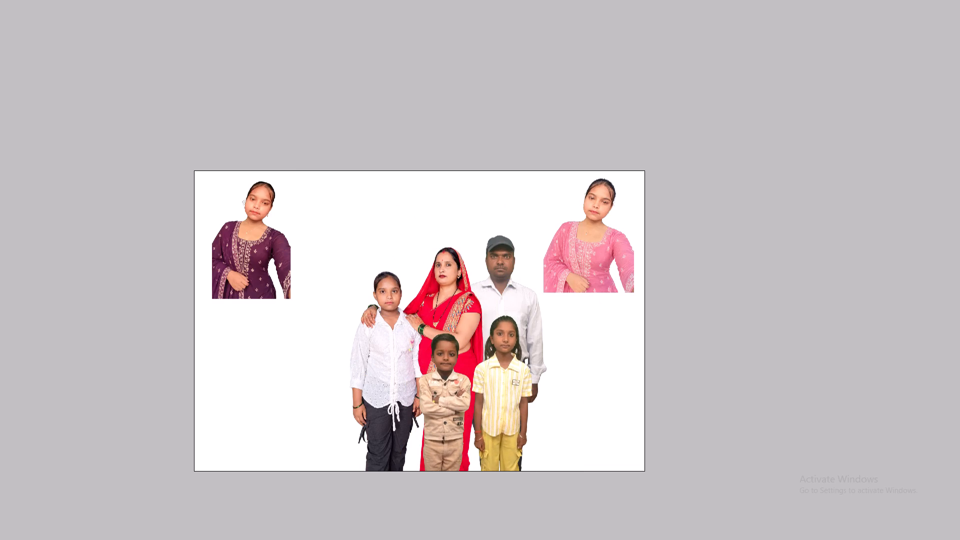
Move the boy left so he stands between the white-shirt girl and the woman in the red sari.
right_click(461, 383)
right_click(454, 388)
left_click(466, 393)
left_click_drag(466, 393, 428, 389, "shift")
key("ctrl+plus")
key("space")
key("space")
key("space")
key("space")
key("space")
left_click_drag(428, 395, 428, 295)
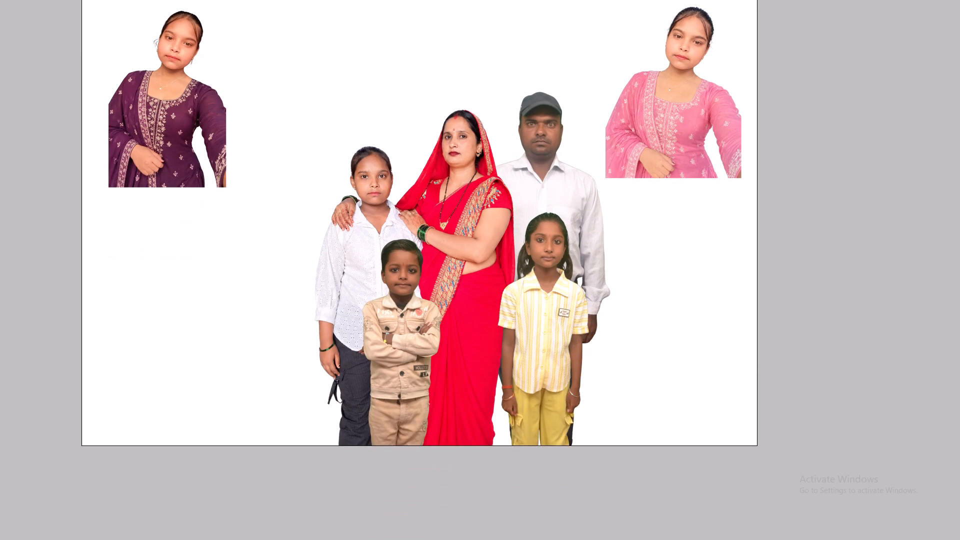
Move the striped-shirt girl slightly left so she stands between the woman in the red sari and the man.
right_click(546, 319)
left_click(555, 325)
right_click(557, 344)
left_click(581, 350)
left_click_drag(564, 348, 546, 347, "shift")
Enlarge Layers 2, 3, 4 and 5 together as one family group and lower them so the page's bottom edge crops their legs.
key("v")
key("ctrl+0")
key("ctrl+minus")
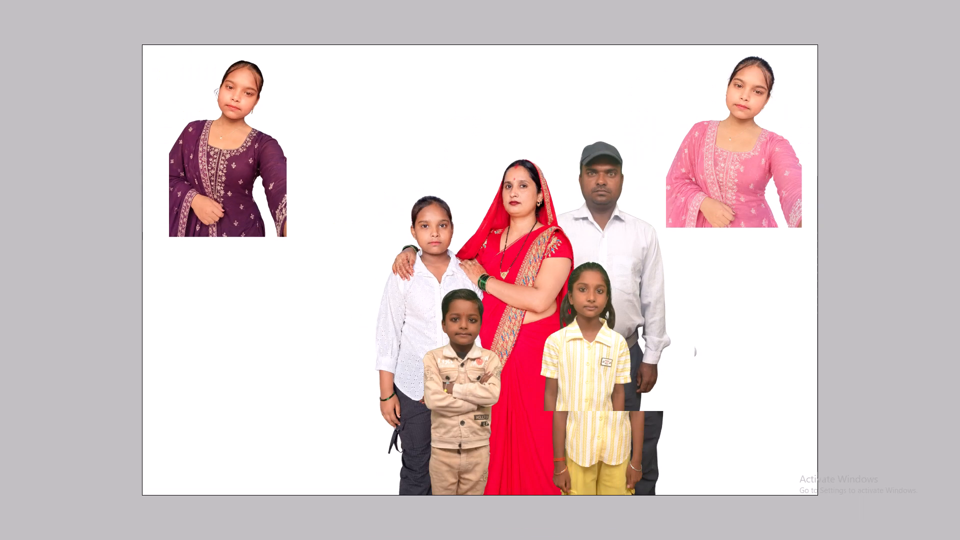
key("v")
key("space")
key("space")
key("space")
left_click_drag(669, 211, 554, 251)
right_click(651, 226)
left_click(663, 232)
key("ctrl+minus")
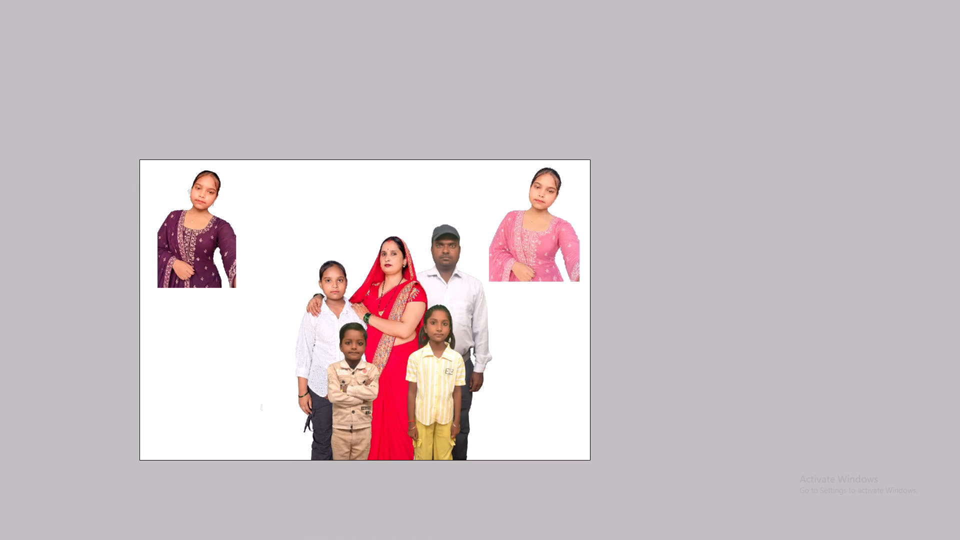
key("v")
key("space")
left_click_drag(441, 346, 485, 319)
key("F7")
right_click(471, 336)
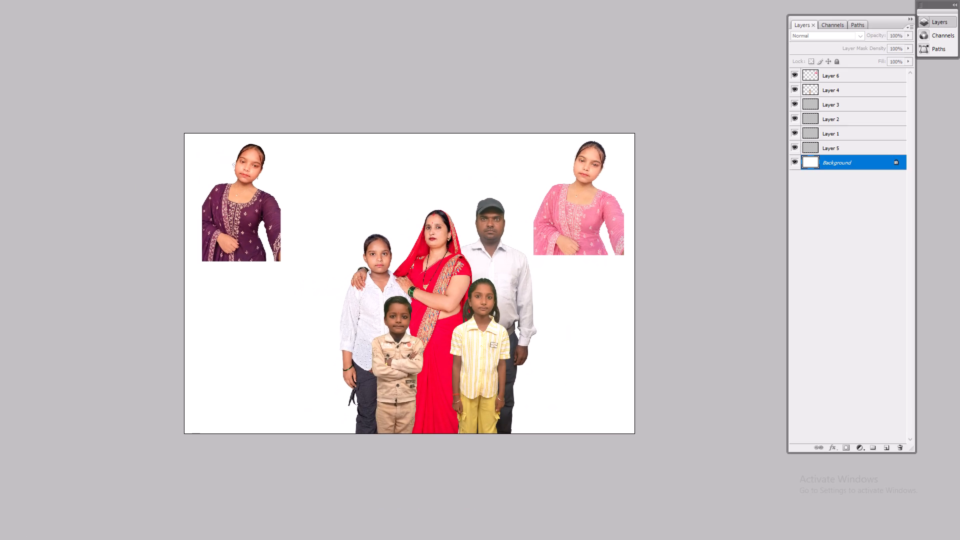
left_click(479, 341)
right_click(405, 356, "shift")
left_click(417, 362, "shift")
right_click(438, 311, "shift")
left_click(452, 314, "shift")
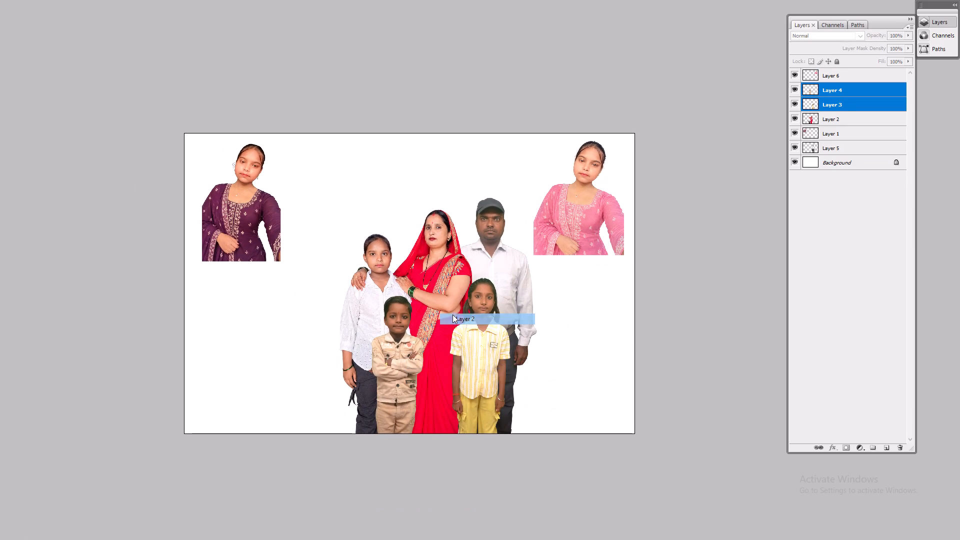
right_click(485, 260, "shift")
left_click(498, 264, "shift")
key("ctrl+t")
left_click_drag(343, 201, 267, 168, "shift")
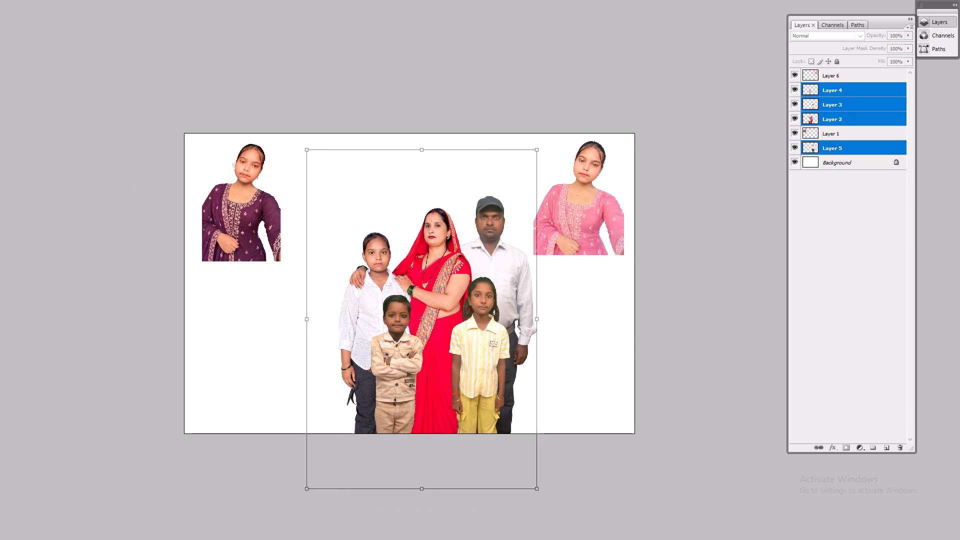
left_click_drag(267, 168, 247, 155, "shift")
left_click_drag(480, 270, 472, 313)
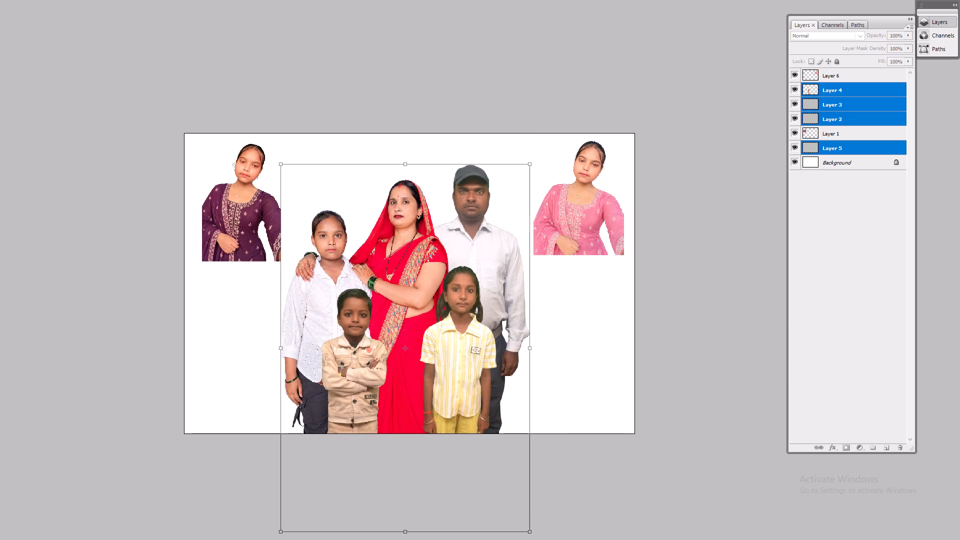
left_click_drag(534, 164, 540, 163, "alt+shift")
key("Return")
Enlarge the cutout of the girl in the pink dress slightly and nudge it down in the page's upper right corner.
key("ctrl+0")
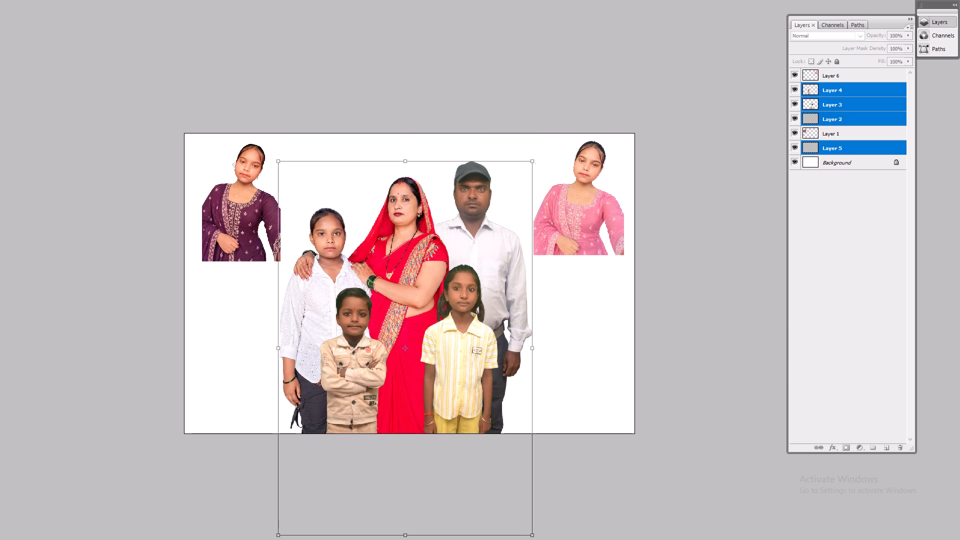
key("Tab")
key("Tab")
key("ctrl+0")
key("ctrl+minus")
key("v")
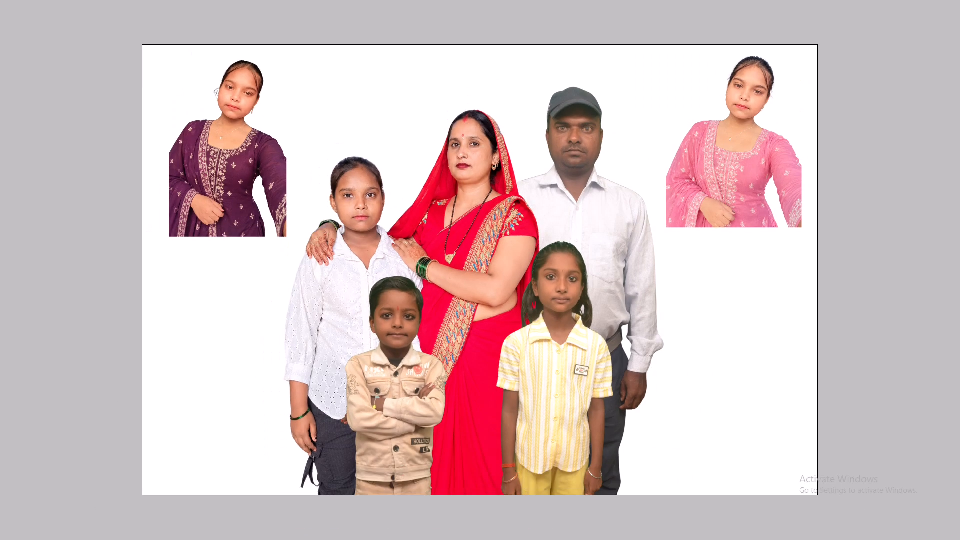
right_click(702, 206)
left_click(711, 210)
key("ctrl+t")
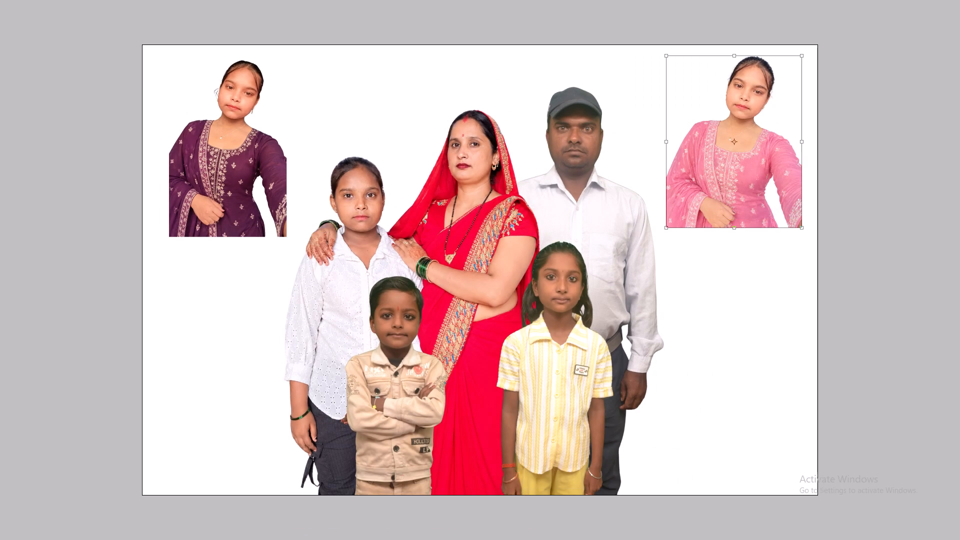
left_click_drag(664, 227, 662, 235, "alt+shift")
key("Return")
key("shift+Down")
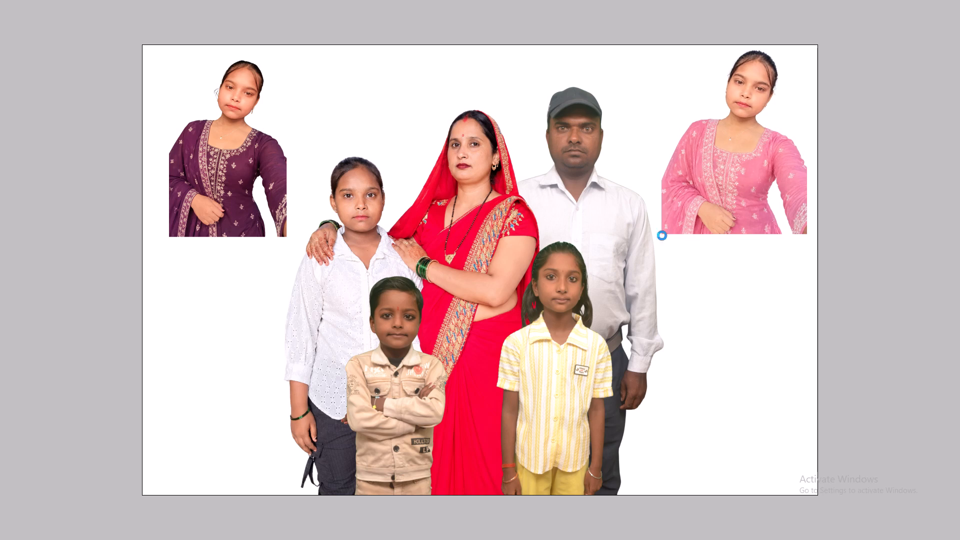
key("shift+Down")
key("shift+Down")
Enlarge the cutout of the girl in the purple dress in the page's upper left corner.
key("v")
right_click(238, 187)
left_click(239, 194)
key("ctrl+t")
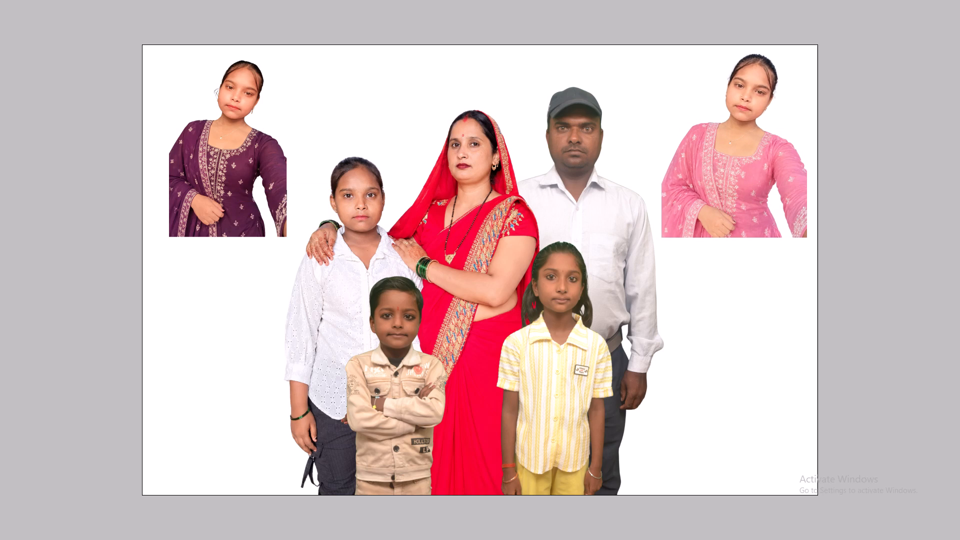
left_click_drag(285, 239, 299, 249, "alt+shift")
left_click(267, 217, "shift")
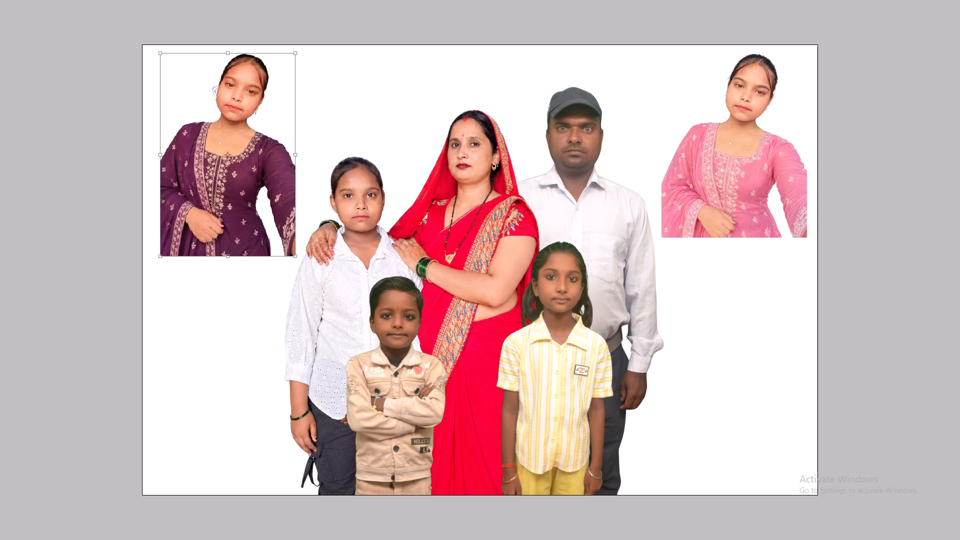
key("Return")
Move the girl in the purple dress left until her cutout meets the page's left edge.
key("shift+Left")
key("shift+Left")
key("shift+Left")
key("shift+Left")
key("shift+Left")
key("shift+Left")
key("shift+Left")
key("shift+Left")
key("shift+Left")
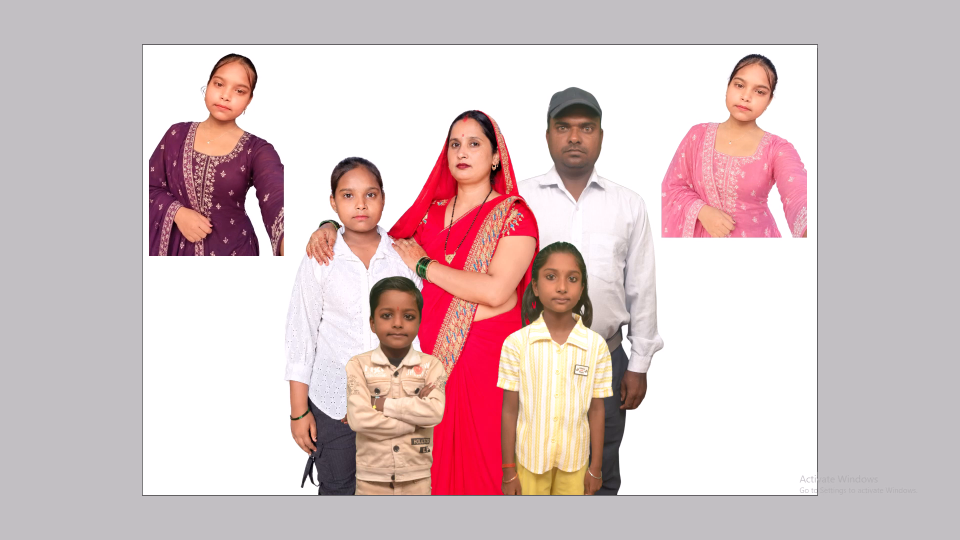
key("shift+Left")
key("shift+Left")
key("shift+Left")
key("shift+Left")
key("shift+Left")
key("Left")
key("Left")
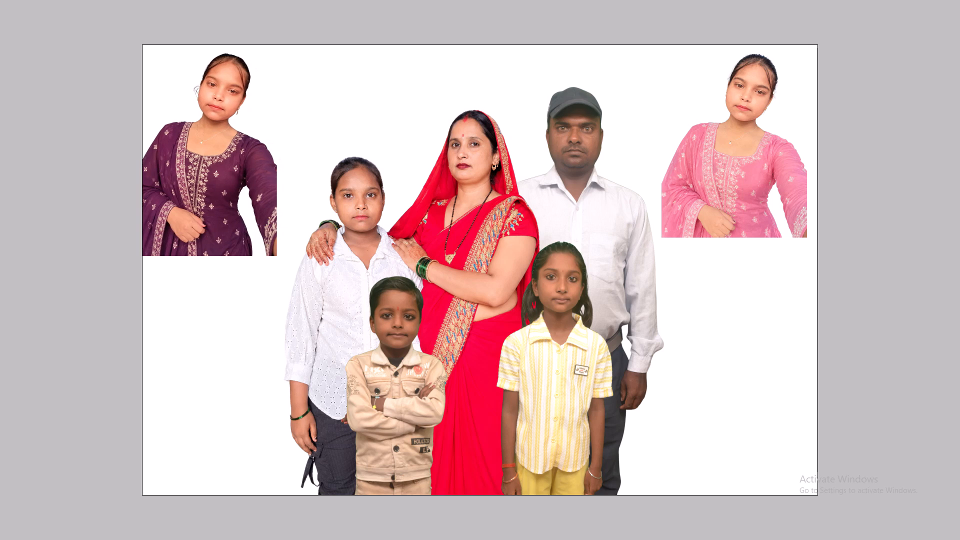
Fade out the bottom of the purple-dress girl's cutout with a greatly enlarged soft Eraser, blending it into the white page.
key("space")
left_click_drag(273, 193, 291, 217)
key("e")
key("bracketright")
key("bracketright")
key("bracketright")
key("bracketright")
key("bracketright")
key("bracketright")
key("bracketright")
key("bracketright")
key("bracketright")
key("bracketright")
key("bracketright")
key("bracketright")
key("bracketright")
key("bracketright")
key("bracketright")
key("bracketright")
key("bracketright")
key("bracketright")
key("bracketright")
key("bracketright")
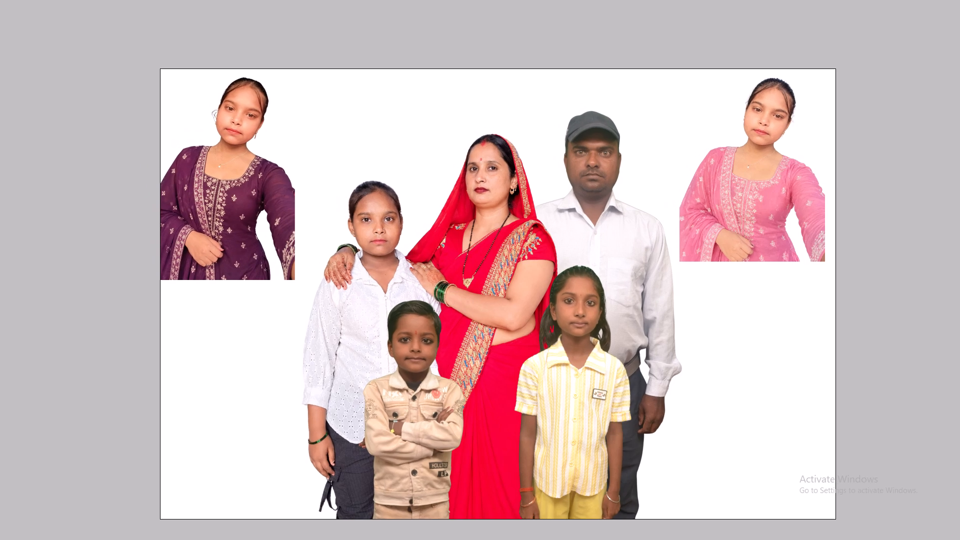
left_click_drag(309, 289, 350, 277)
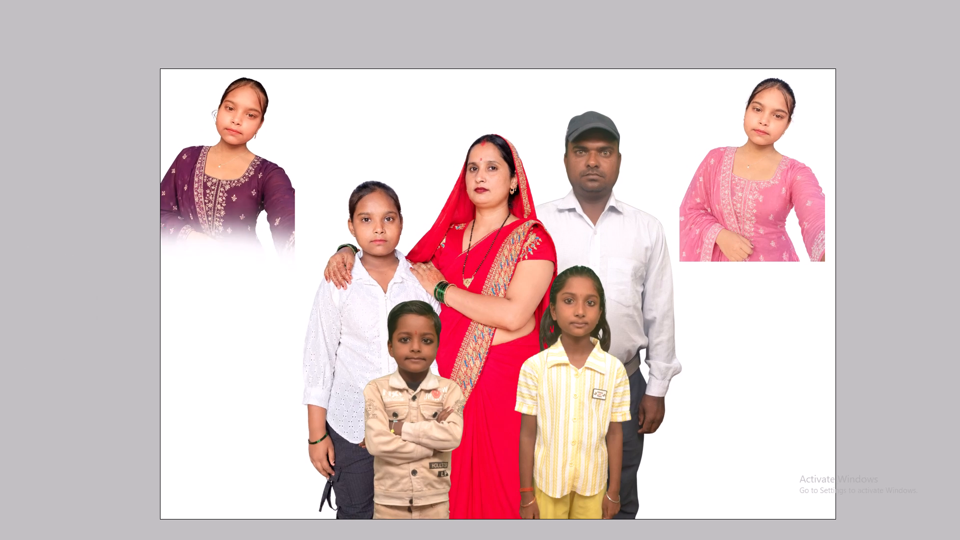
left_click_drag(350, 277, 78, 331)
Select Layer 6 and softly erase the bottom and the waist side of the pink-dress girl's cutout so it fades into white.
key("v")
key("space")
left_click_drag(641, 319, 279, 316)
right_click(363, 241)
left_click(383, 245)
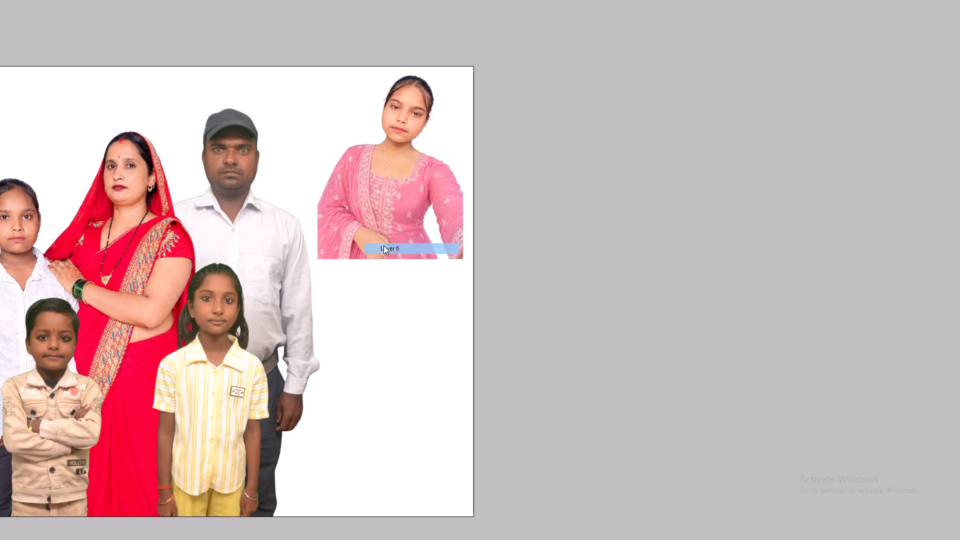
key("e")
left_click_drag(465, 297, 287, 188)
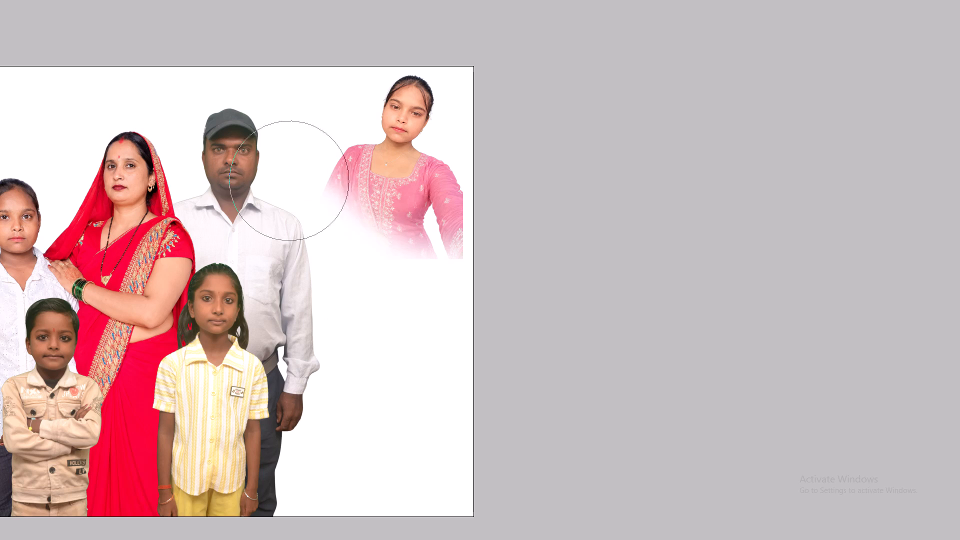
left_click_drag(287, 188, 344, 293)
key("v")
Save a layered copy of the family composition to the Desktop in Photoshop PSD format, named 12x18+-.
key("ctrl+0")
key("ctrl+minus")
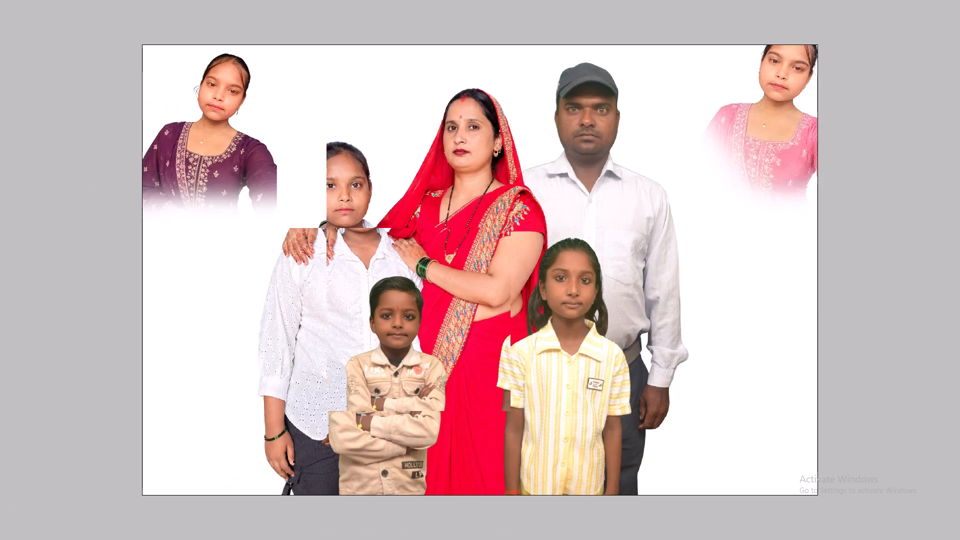
key("v")
key("ctrl+alt+s")
left_click(43, 84)
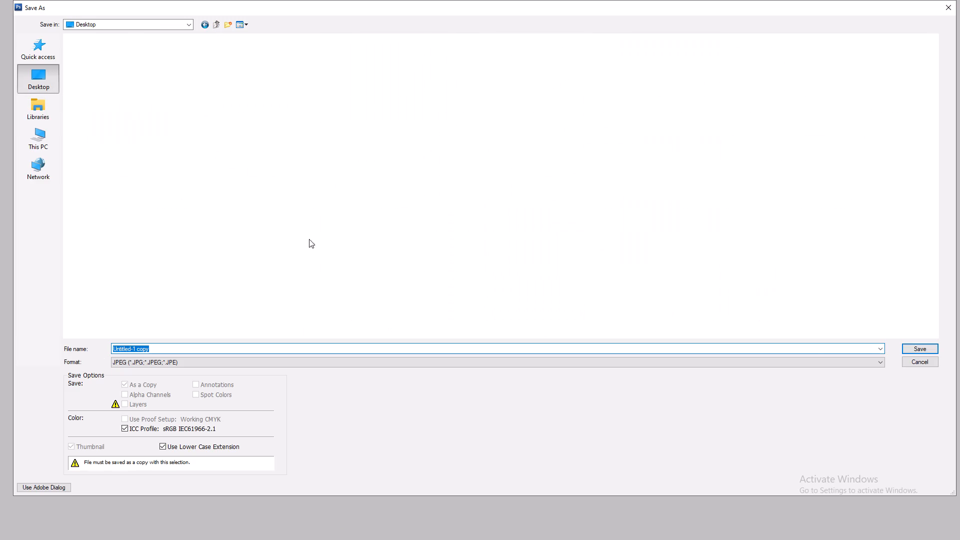
scroll(312, 260, "down", 8)
left_click(174, 362)
left_click(181, 373)
left_click(199, 349)
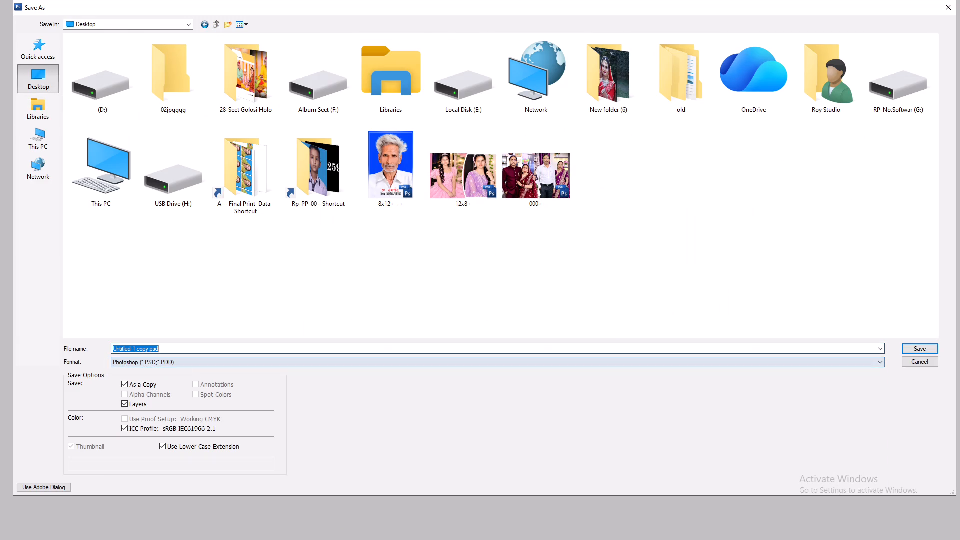
type("12x18+-")
key("Return")
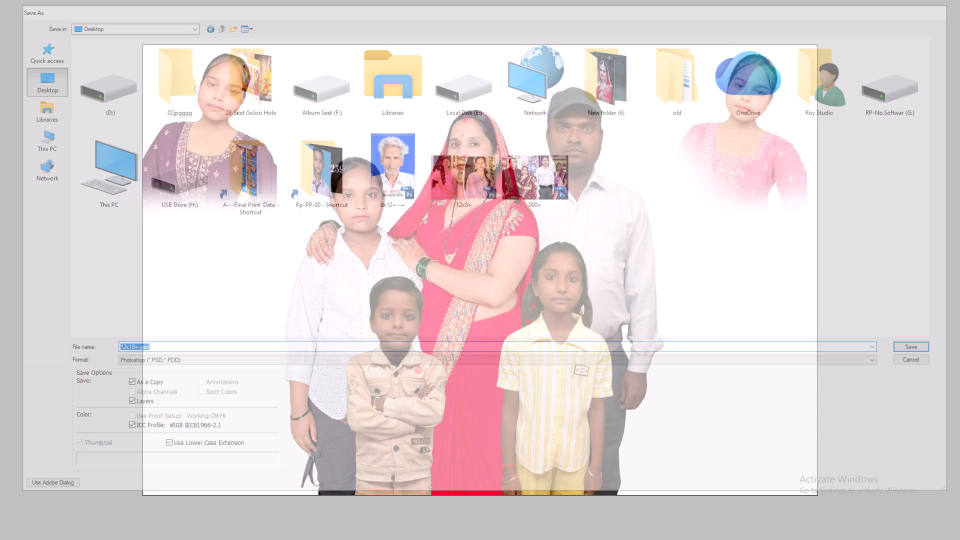
key("Return")
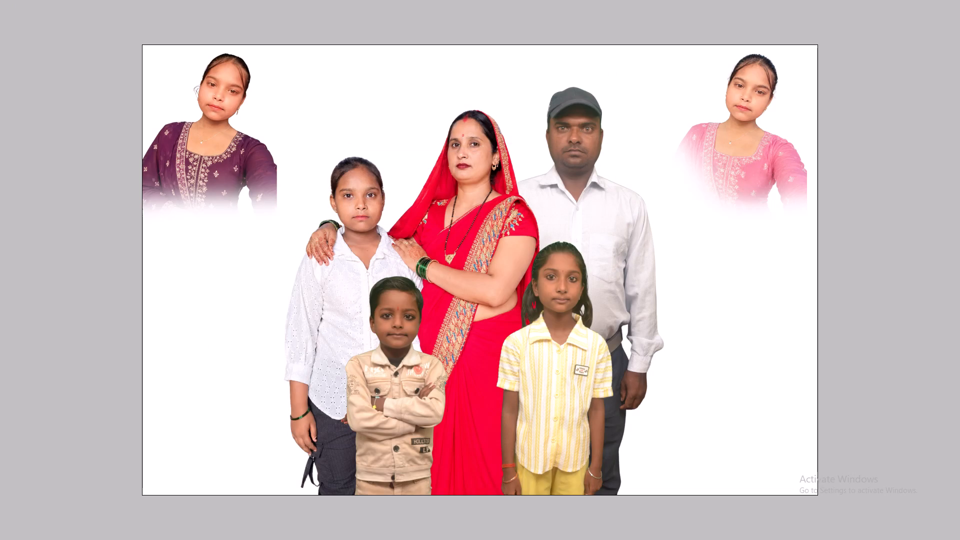
Merge all visible layers of the family composition into one.
key("ctrl+shift+e")
Save a JPEG copy of the merged family picture to the Desktop under the file name 00.
key("ctrl+alt+s")
left_click(41, 84)
scroll(430, 257, "down", 8)
key("alt+f")
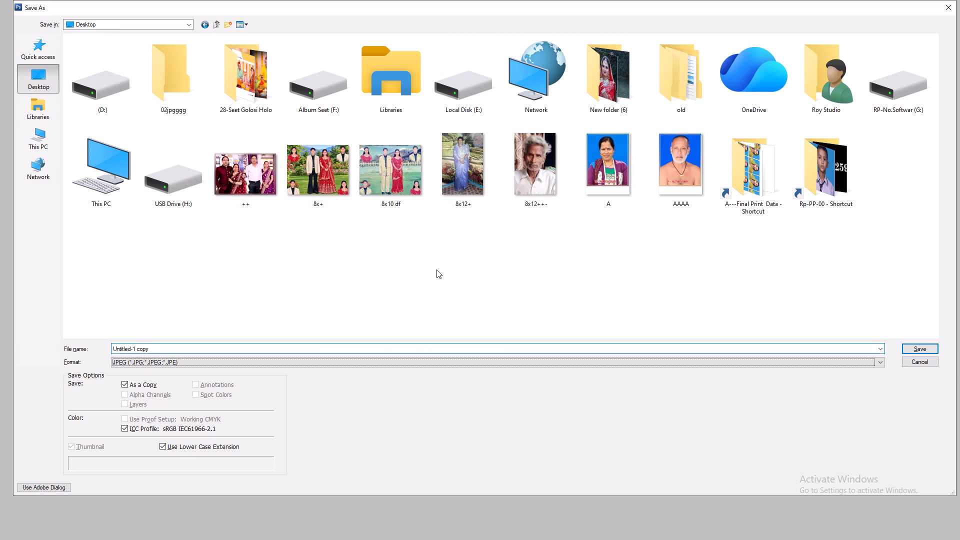
key("j")
scroll(446, 345, "down", 4)
left_click(350, 344)
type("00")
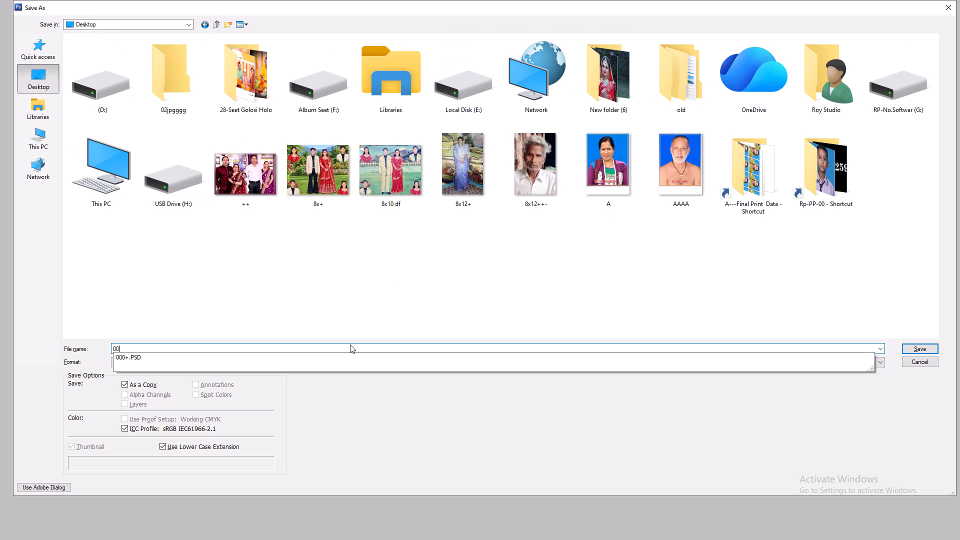
Complete the JPEG copy's file name as 00+5 and save it to the Desktop at maximum quality 12.
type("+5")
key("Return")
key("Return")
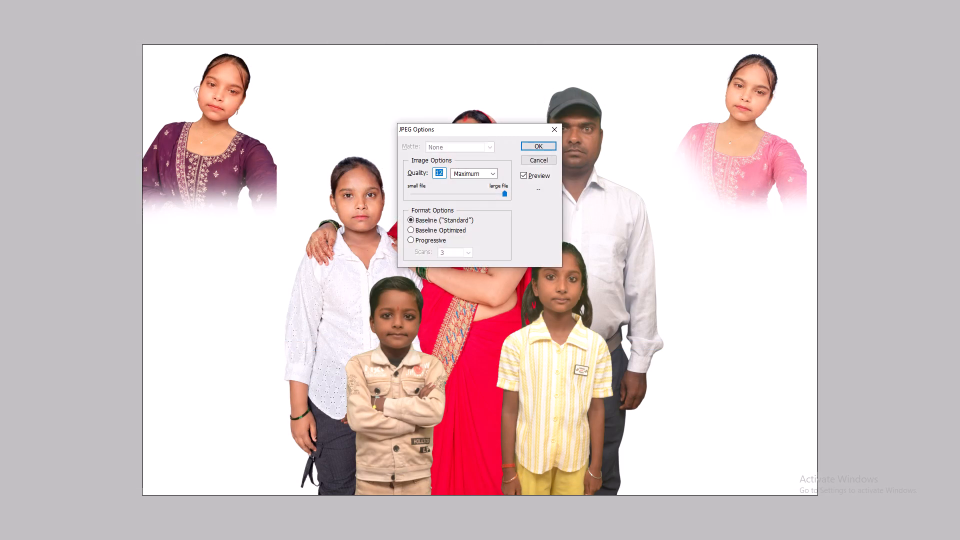
Close the merged family document Untitled-1 without saving its changes.
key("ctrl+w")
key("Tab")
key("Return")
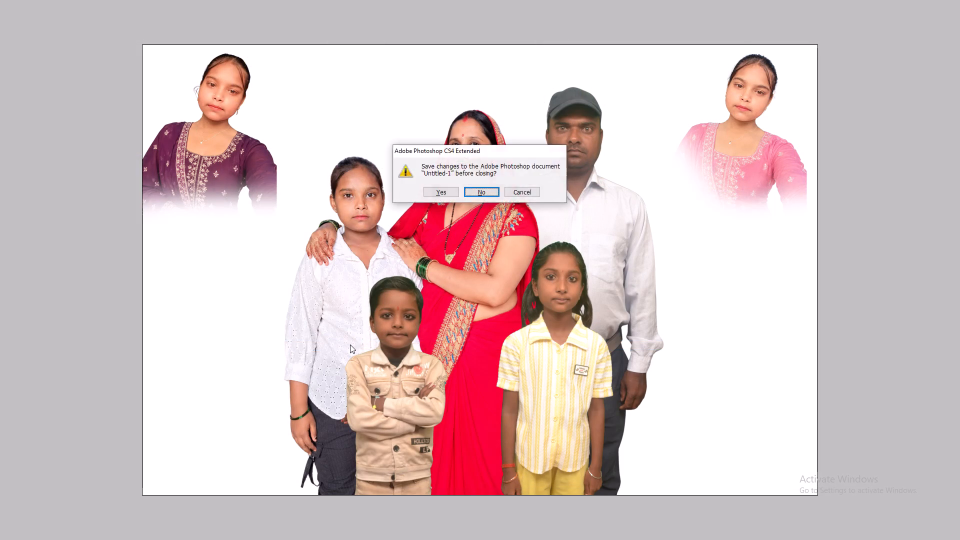
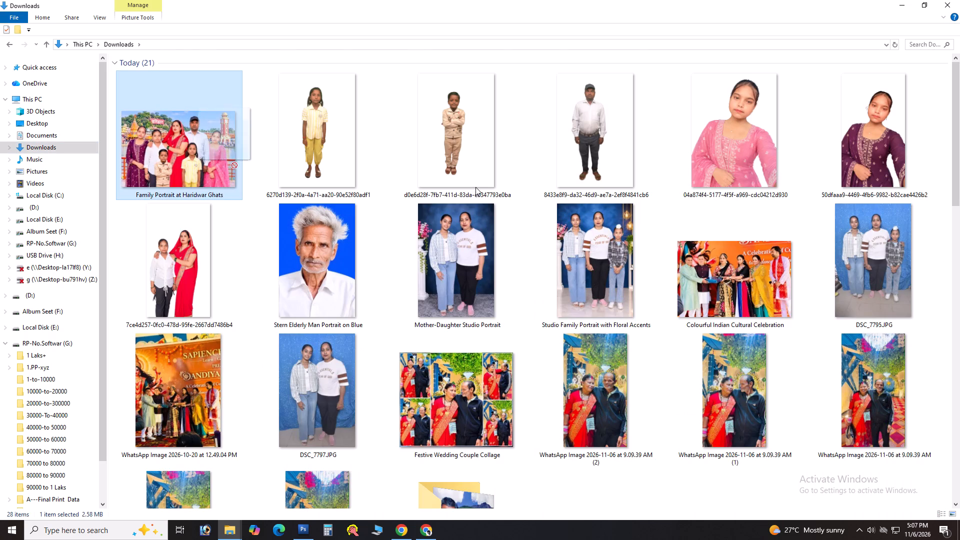
key("alt+Tab")
left_click_drag(475, 187, 493, 242)
key("alt+Tab")
key("alt+Tab")
key("ctrl+0")
key("0")
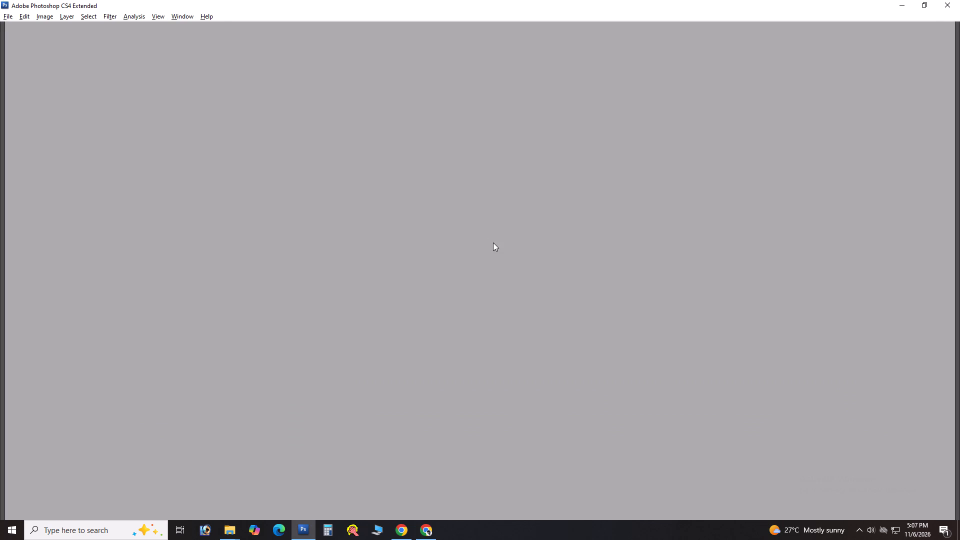
key("ctrl+0")
type("0ff")
key("ctrl+0")
key("ctrl+0")
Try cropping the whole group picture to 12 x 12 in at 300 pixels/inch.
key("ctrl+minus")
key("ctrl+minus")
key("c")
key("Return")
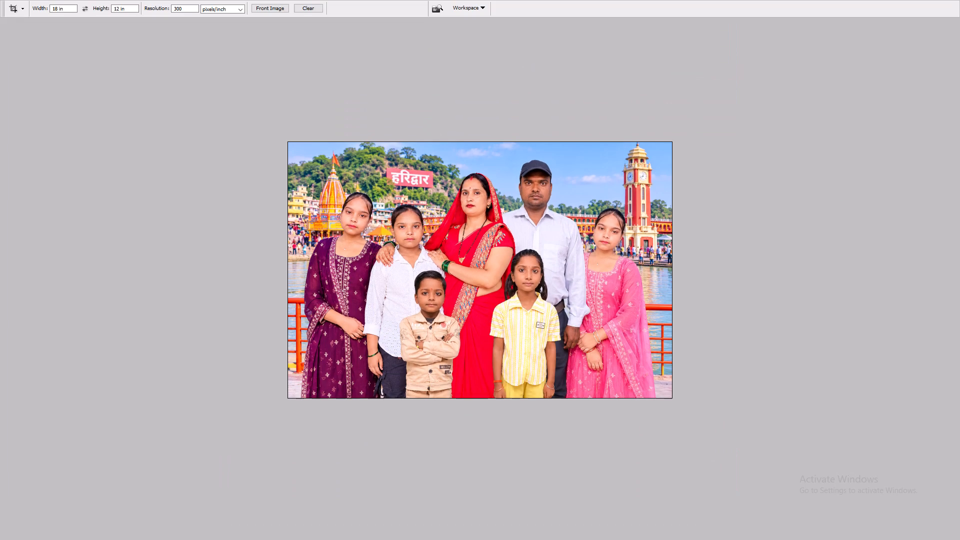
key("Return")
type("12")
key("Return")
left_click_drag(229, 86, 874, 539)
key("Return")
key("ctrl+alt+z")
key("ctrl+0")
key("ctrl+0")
Crop the whole group picture to 18 x 12 in at 300 pixels/inch.
key("c")
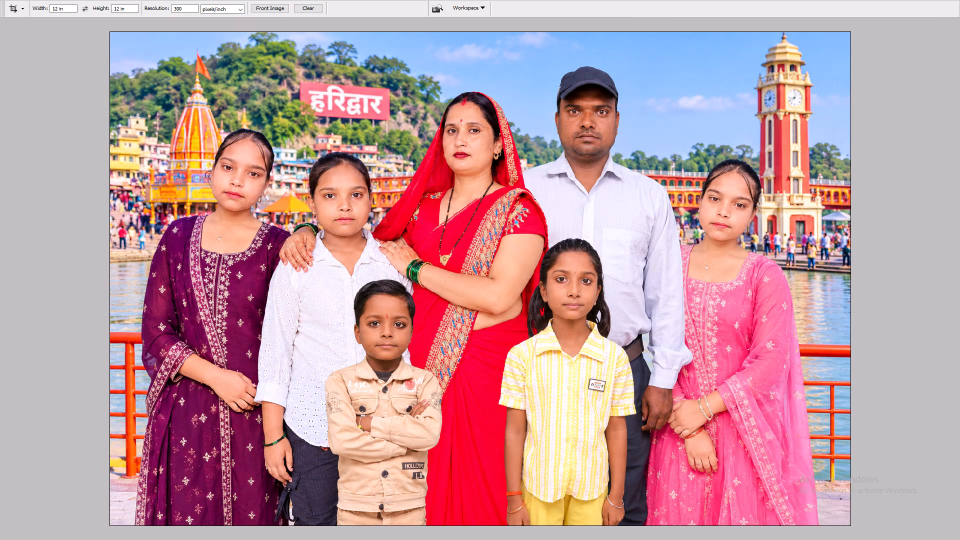
key("Return")
type("18")
key("Tab")
type("12")
key("Return")
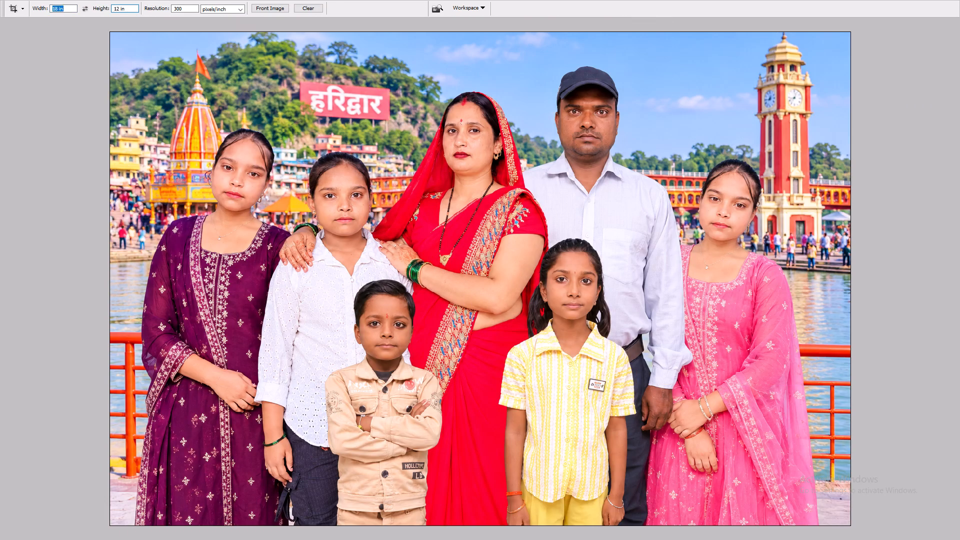
key("ctrl+minus")
key("ctrl+minus")
left_click_drag(247, 80, 957, 539)
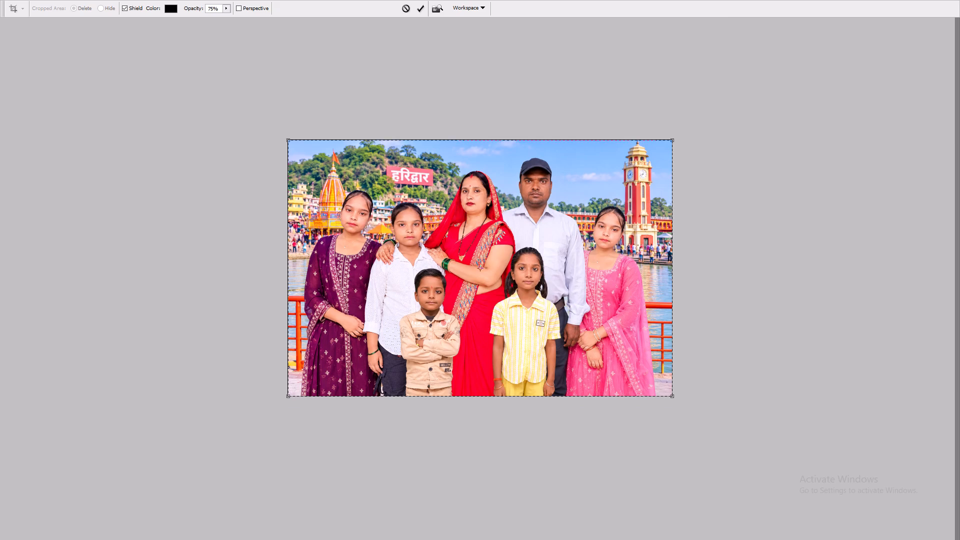
key("Return")
Select a skin tone on the man's face, extend it to similar tones across the picture, and feather it twice with 12 pixels.
key("ctrl+0")
key("Tab")
key("Tab")
key("0")
key("ctrl+plus")
key("v")
key("ctrl+0")
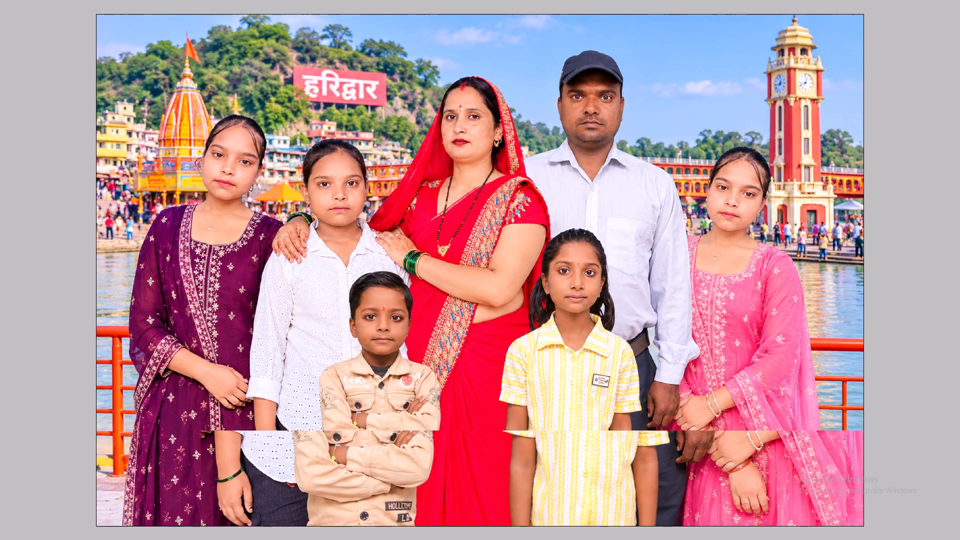
scroll(403, 192, "up", 1)
key("ctrl+plus")
key("space")
left_click_drag(699, 21, 632, 174)
key("ctrl+plus")
key("w")
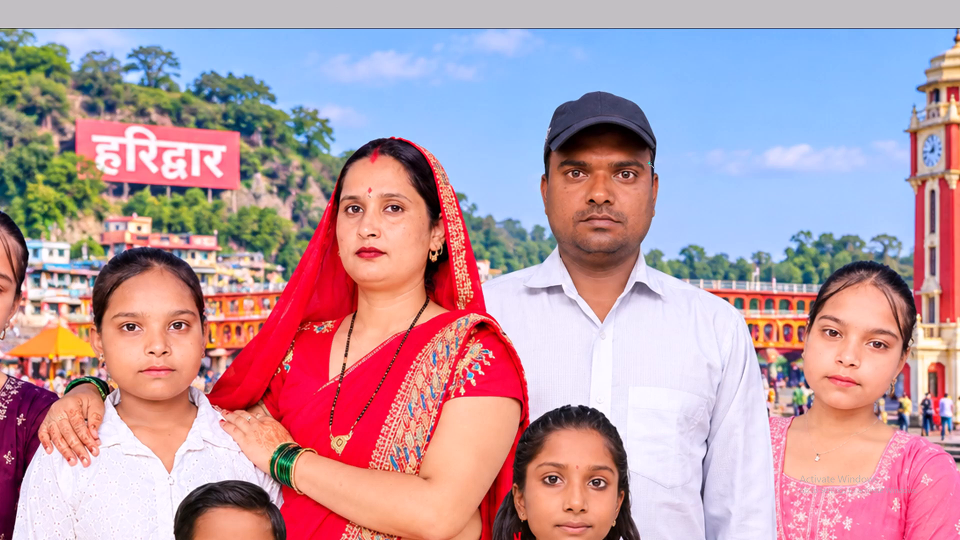
left_click(644, 151)
key("ctrl+d")
left_click(649, 160)
right_click(649, 161)
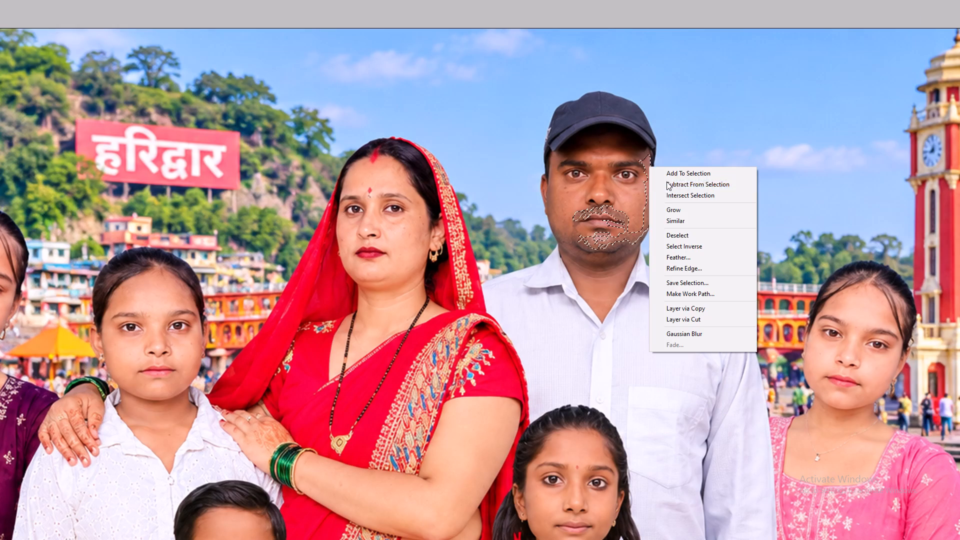
left_click(682, 221)
key("ctrl+alt+d")
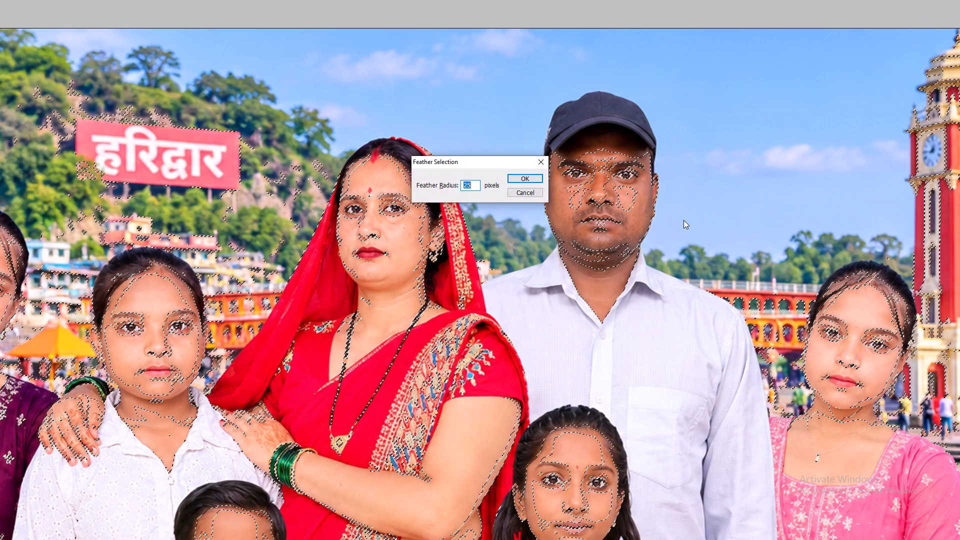
type("12")
key("Return")
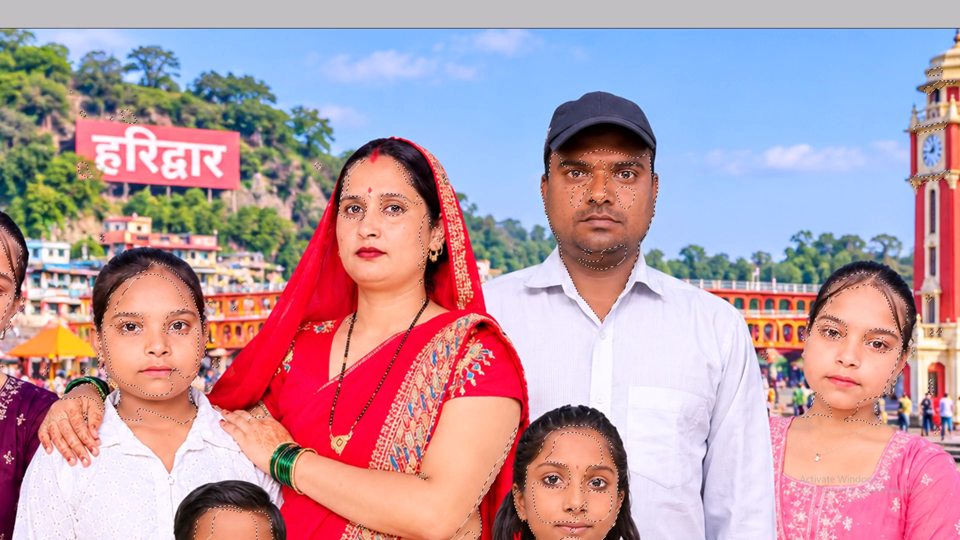
key("ctrl+alt+d")
key("Return")
Brighten the selected skin tones with Levels, using a midtone input of 1.15 and a highlight input of 237.
key("ctrl+0")
key("ctrl+l")
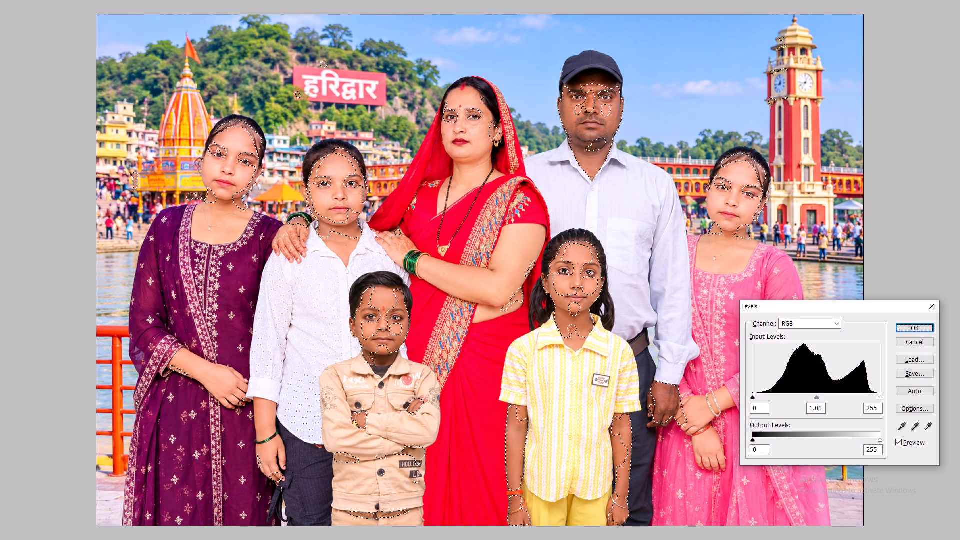
left_click_drag(813, 406, 849, 409)
scroll(849, 409, "up", 10)
key("Tab")
scroll(849, 410, "down", 14)
key("shift+Tab")
scroll(848, 408, "up", 6)
key("Tab")
scroll(848, 408, "down", 5)
key("shift+Tab")
key("shift+Tab")
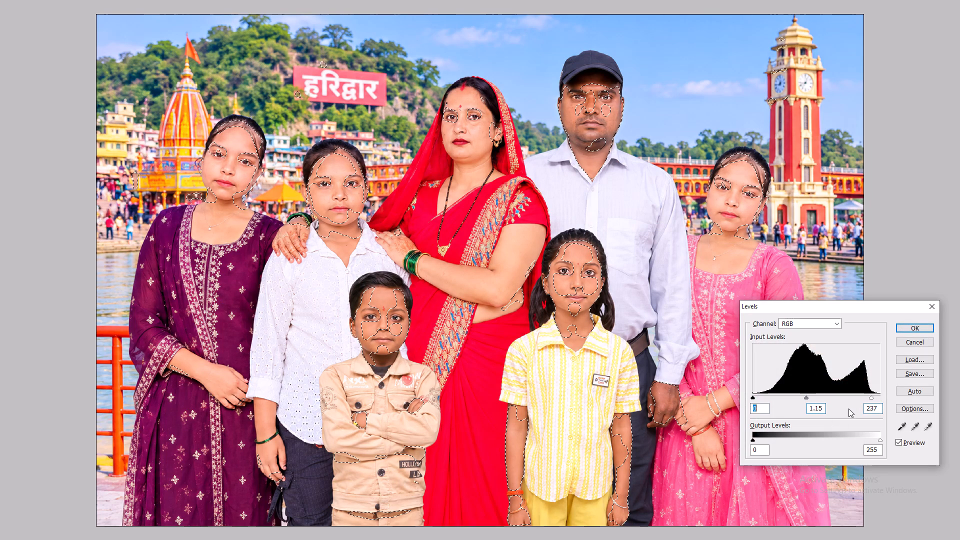
scroll(848, 408, "up", 11)
key("Return")
Compare the family's skin tones before and after the Levels change, including a close look at the man's face.
key("ctrl+plus")
key("ctrl+alt+z")
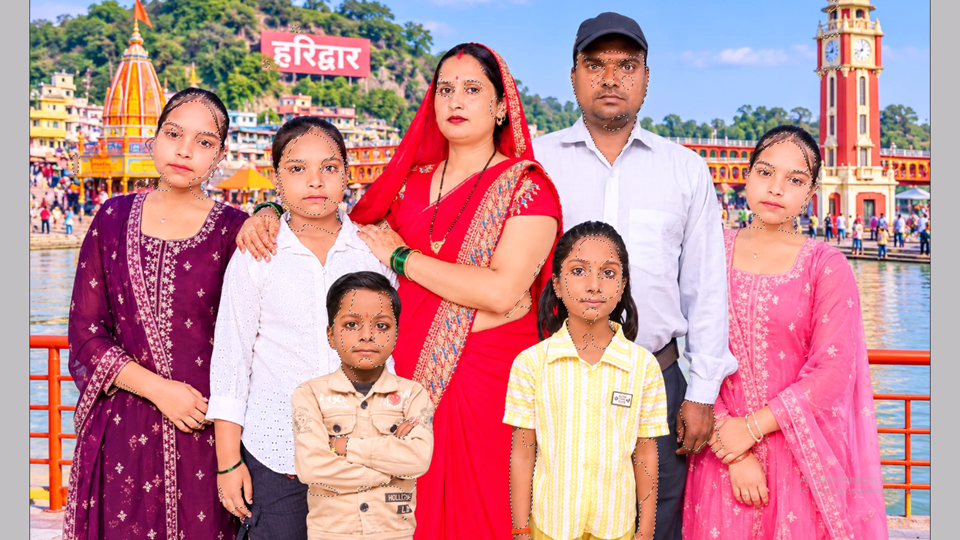
key("ctrl+z")
key("ctrl+z")
key("ctrl+z")
key("ctrl+z")
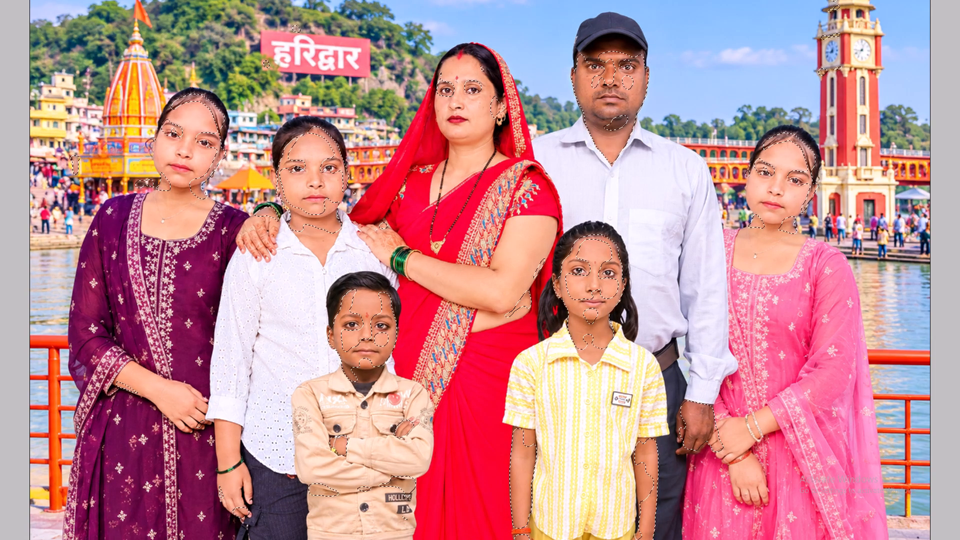
key("ctrl+space")
left_click_drag(577, 67, 746, 202, "ctrl")
key("ctrl+z")
key("ctrl+z")
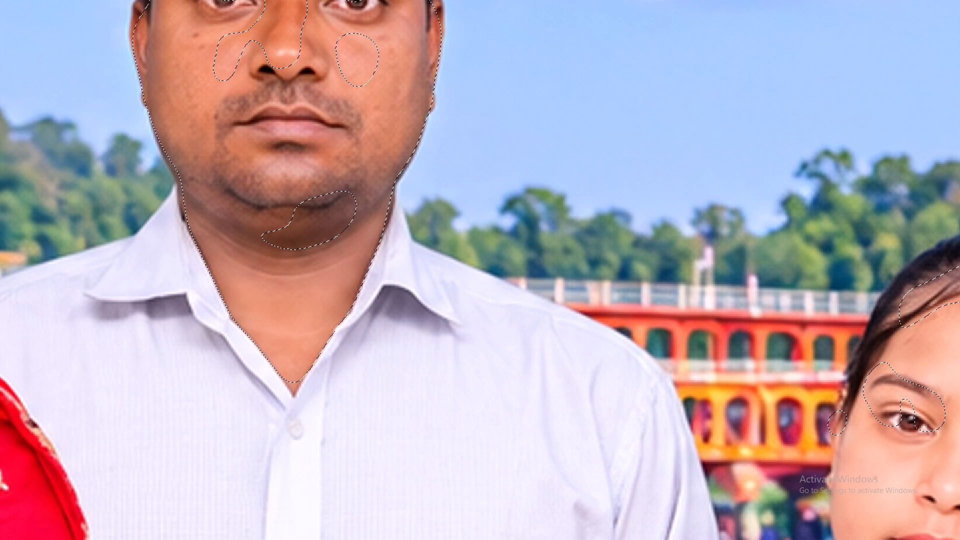
key("alt+i")
key("alt+a")
key("alt+l")
key("Return")
key("ctrl+0")
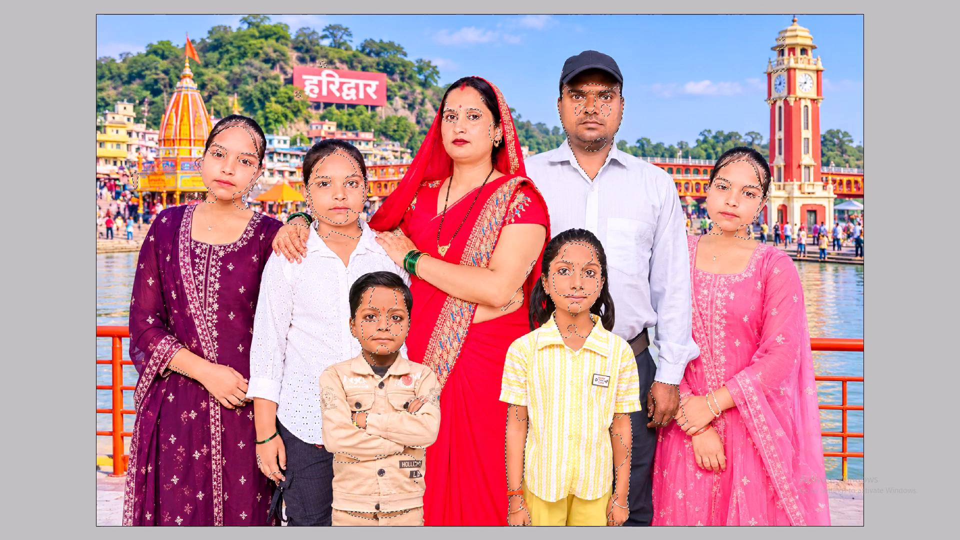
key("ctrl+alt+z")
key("ctrl+z")
key("ctrl+d")
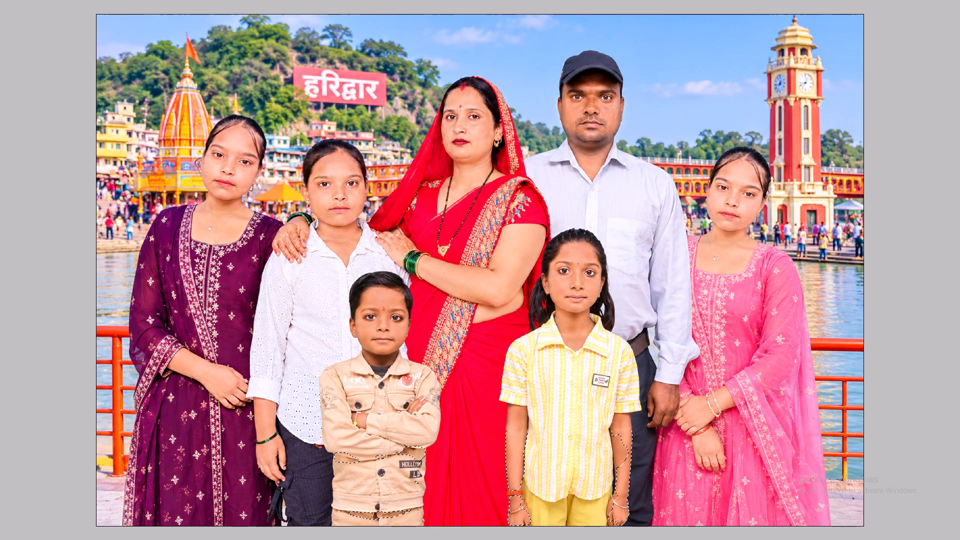
key("v")
key("ctrl+plus")
key("space")
left_click_drag(817, 116, 781, 126)
key("ctrl+alt+z")
key("ctrl+alt+z")
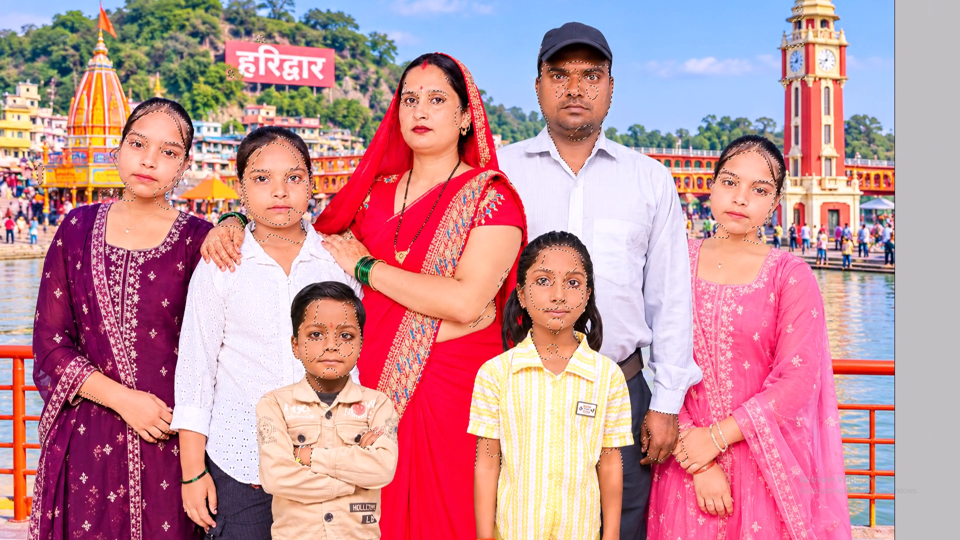
key("ctrl+z")
Select a rectangular area around the face of the girl in pink, nudge it up onto her head, and feather it 65 pixels.
key("m")
left_click_drag(695, 160, 809, 255)
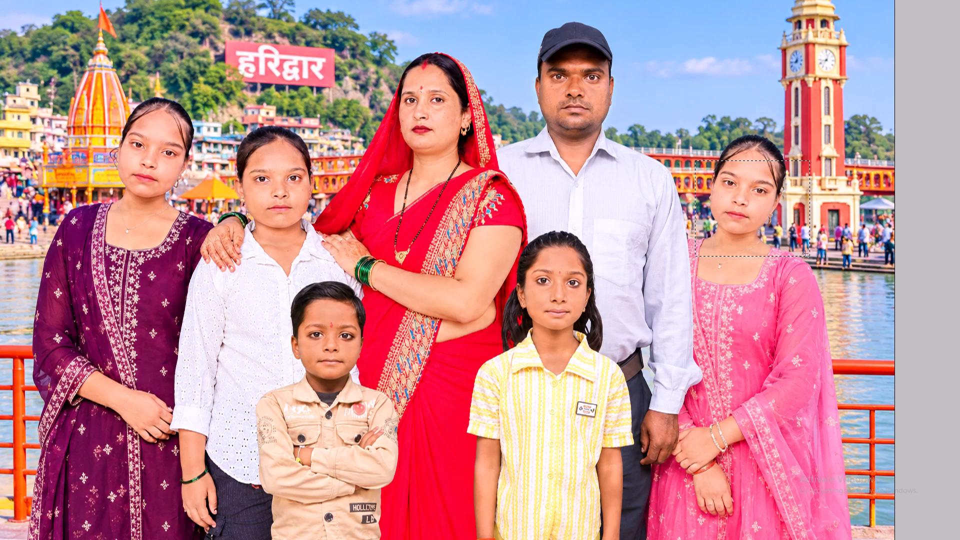
left_click_drag(771, 231, 764, 212)
key("shift+Up")
key("shift+Left")
key("shift+Up")
key("shift+Left")
key("shift+Up")
key("shift+Up")
key("shift+Up")
key("shift+Up")
key("ctrl+alt+d")
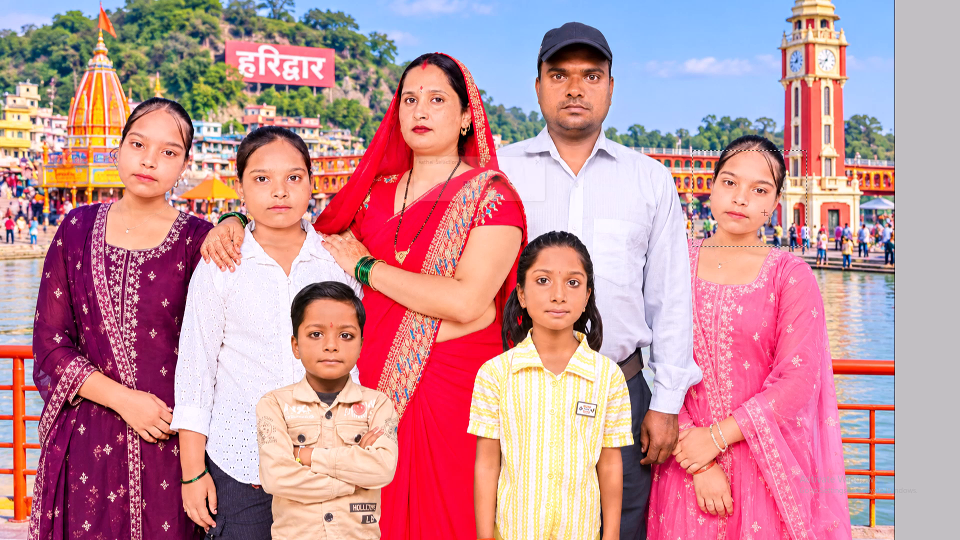
type("65")
key("Return")
Darken the midtones of the pink-dressed girl's selected face slightly with Levels.
key("ctrl+l")
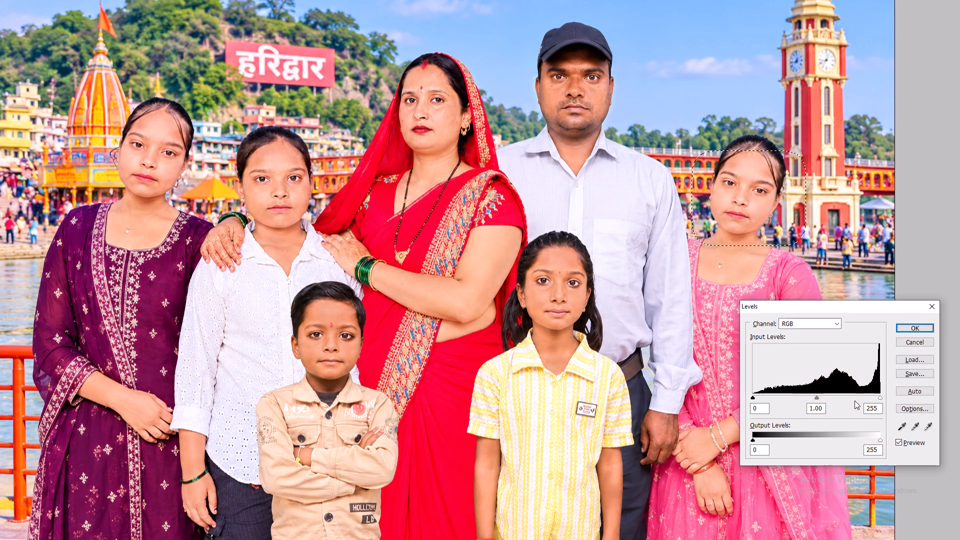
left_click(810, 410)
scroll(811, 409, "down", 17)
key("Return")
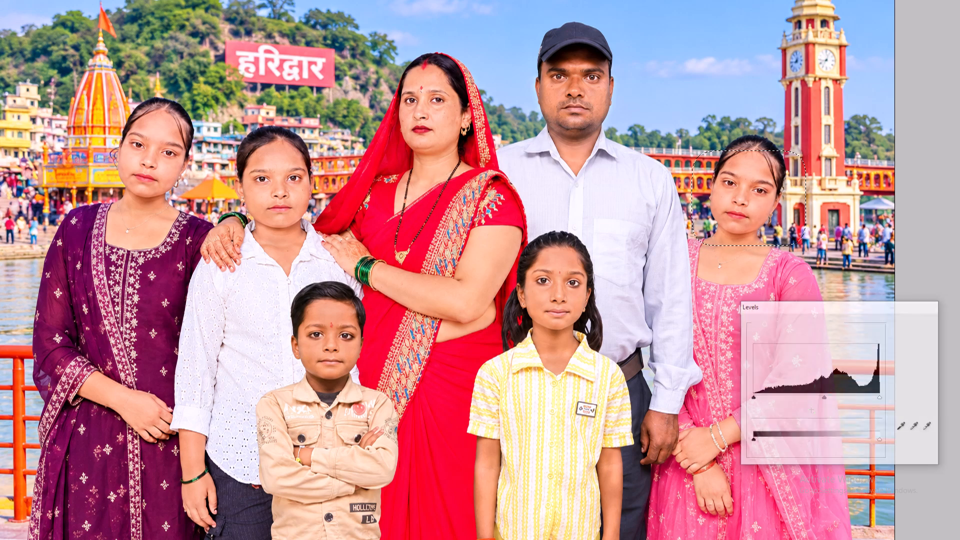
Shift the selected face's Color Balance slightly toward cyan and blue, and clear the selection.
key("ctrl+b")
scroll(827, 392, "down", 8)
key("Tab")
key("Tab")
scroll(828, 387, "up", 4)
key("Return")
key("ctrl+d")
Select a rectangular area around the face of the girl in purple and feather it with the last-used radius.
key("v")
key("space")
key("space")
key("space")
key("space")
key("space")
key("space")
key("space")
key("space")
key("space")
key("space")
key("space")
key("space")
key("space")
key("space")
key("space")
key("space")
key("space")
key("space")
key("space")
left_click_drag(599, 302, 639, 305)
left_click_drag(309, 236, 455, 263)
key("m")
left_click_drag(276, 124, 392, 280)
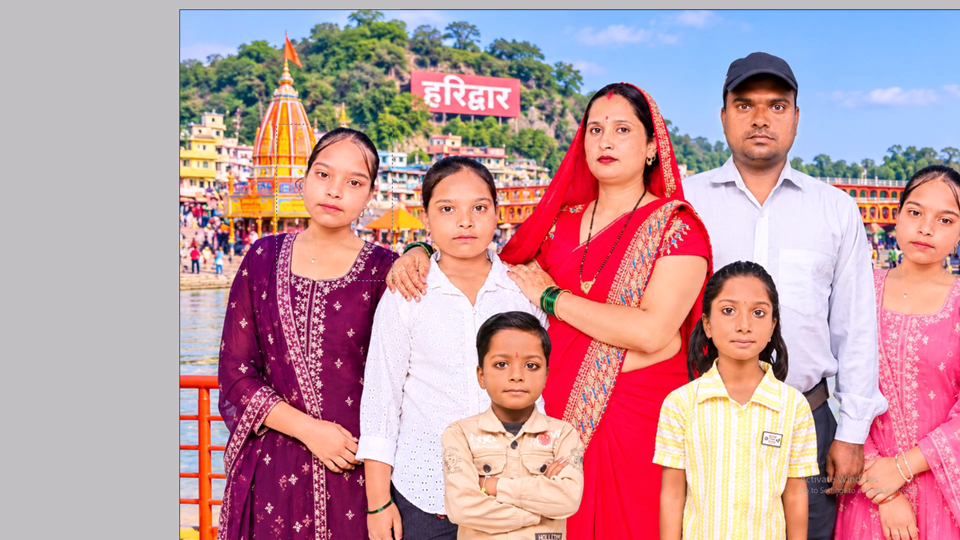
left_click_drag(392, 280, 384, 288)
key("ctrl+alt+d")
key("Return")
Reapply the previous Levels and Color Balance corrections to the purple-dressed girl's selected face, and clear the selection.
key("alt+i")
key("alt+a")
key("alt+l")
key("Return")
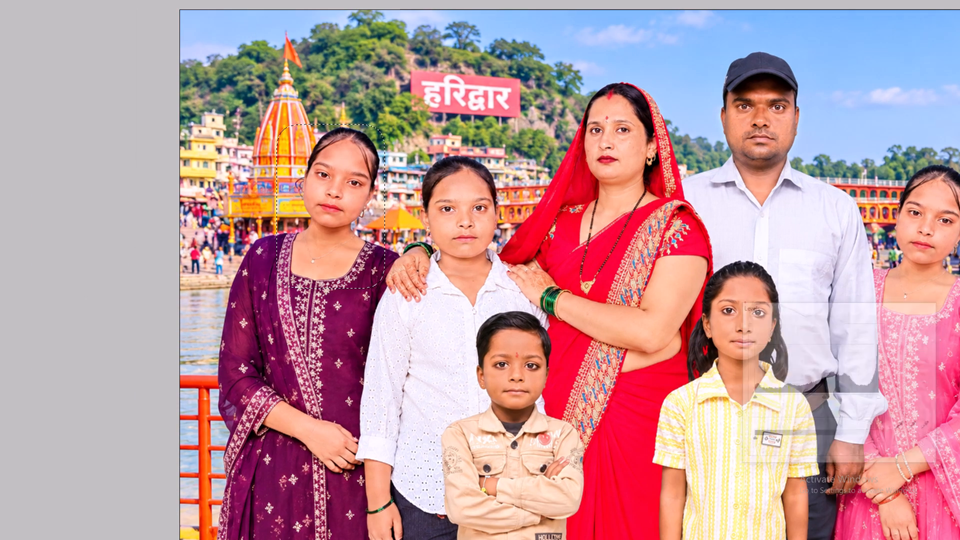
key("alt+i")
key("alt+a")
key("alt+b")
key("Return")
key("ctrl+d")
key("v")
key("space")
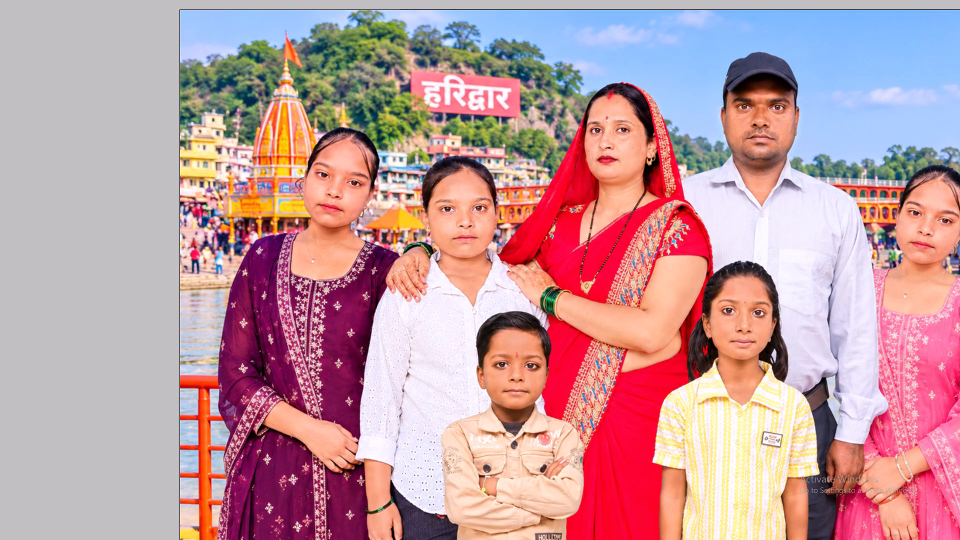
Select a rectangular area around the face of the girl in the white shirt and feather it with the last-used radius.
key("m")
left_click_drag(414, 160, 521, 305)
key("ctrl+alt+d")
key("Return")
Reapply the previous Levels and Color Balance corrections to the white-shirted girl's selected face, and clear the selection.
key("alt+i")
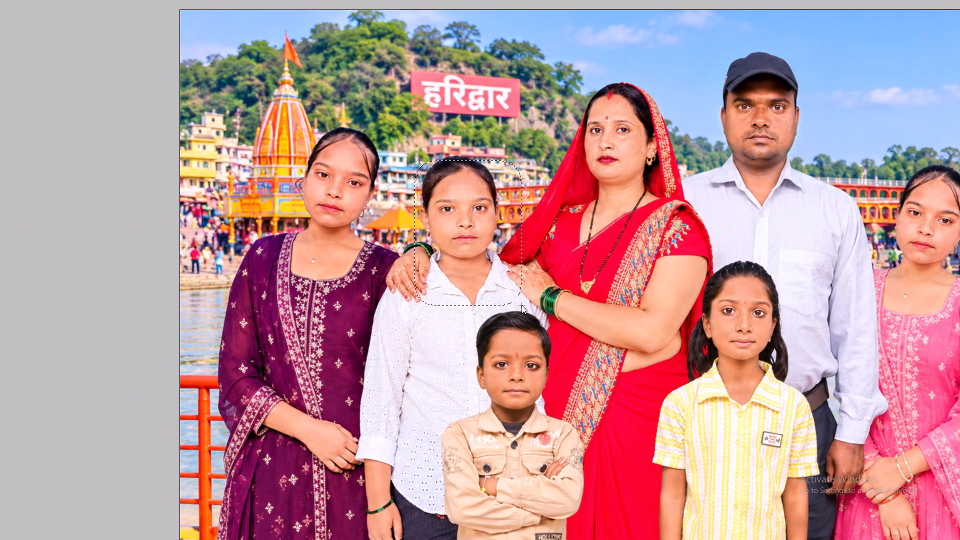
key("alt+a")
key("alt+l")
key("alt+semicolon")
key("Return")
key("Return")
key("alt+i")
key("alt+a")
key("alt+b")
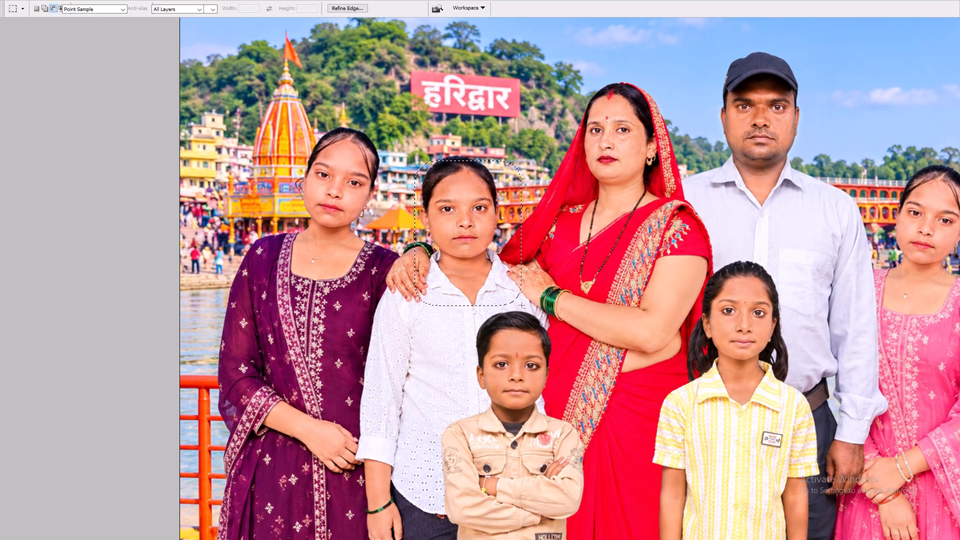
key("Return")
key("ctrl+d")
key("Tab")
key("Tab")
key("v")
Select the man's dark skin tones with the Magic Wand, extend the selection to similar tones across the picture, and feather it 12 pixels twice.
key("ctrl+0")
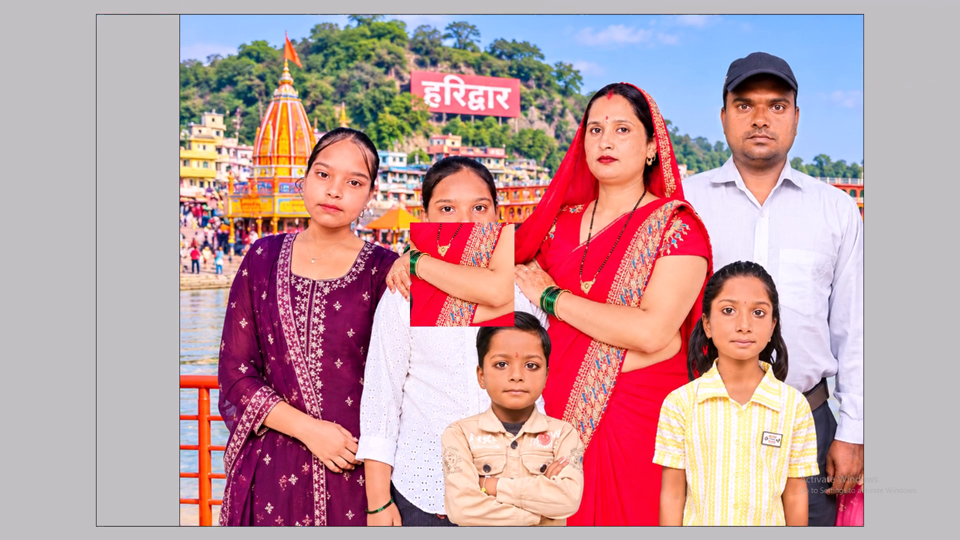
key("ctrl+minus")
key("v")
key("ctrl+plus")
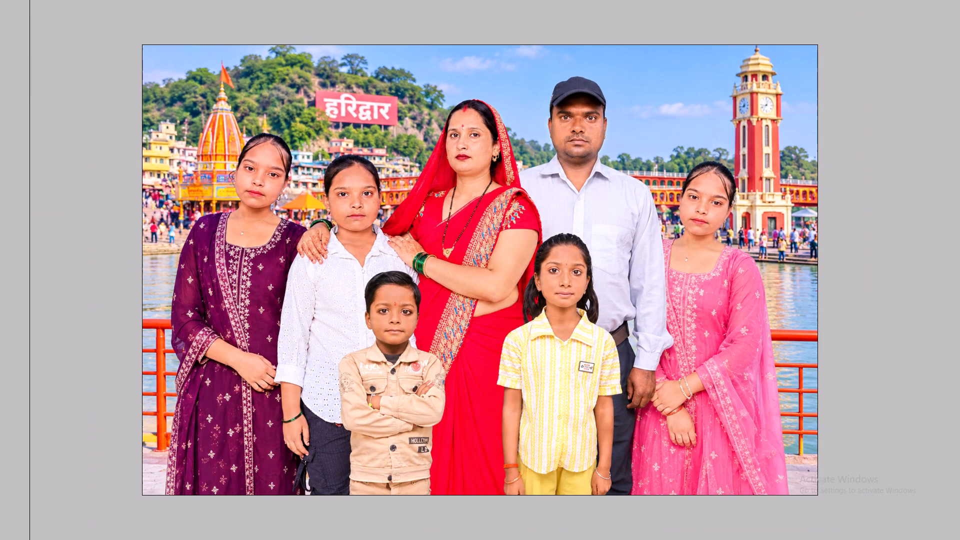
key("w")
left_click(618, 124)
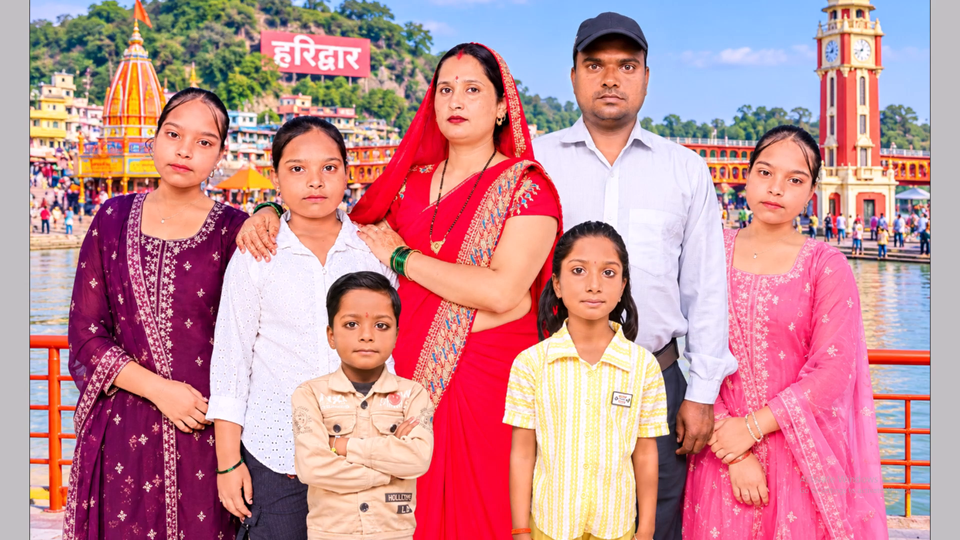
right_click(613, 127)
left_click(655, 187)
left_click(653, 184)
key("ctrl+alt+d")
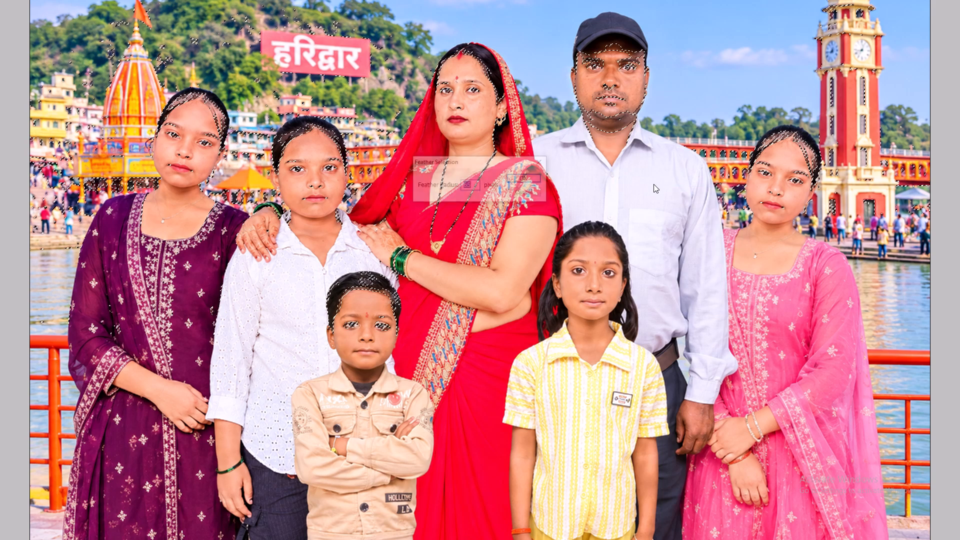
type("12")
key("Return")
key("ctrl+alt+d")
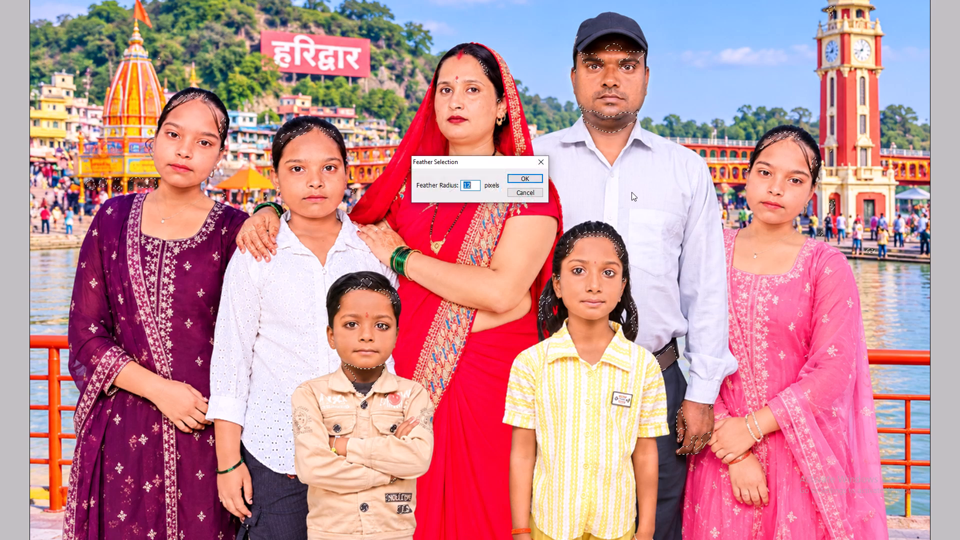
key("Return")
Brighten the selected skin with Levels, setting midtones to 1.14 and the white input level to 238, and raising the black input level slightly.
key("ctrl+l")
left_click_drag(811, 408, 823, 408)
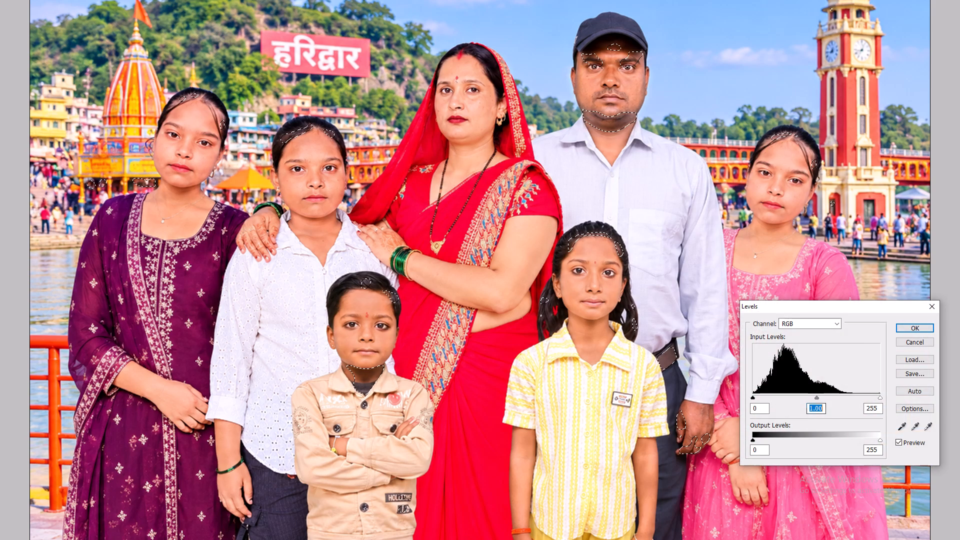
left_click_drag(823, 408, 826, 408)
scroll(827, 408, "up", 9)
key("Tab")
scroll(827, 408, "down", 13)
key("shift+Tab")
scroll(827, 409, "up", 6)
key("Tab")
scroll(827, 410, "down", 5)
key("shift+Tab")
key("shift+Tab")
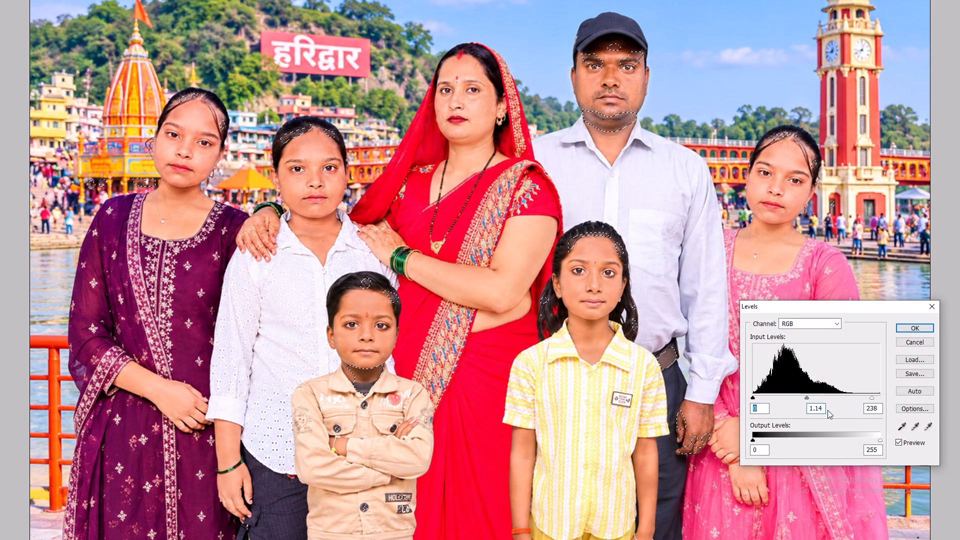
scroll(827, 410, "up", 17)
key("Return")
Compare the skin before and after the Levels change, keep the change, and clear the selection.
key("ctrl+alt+z")
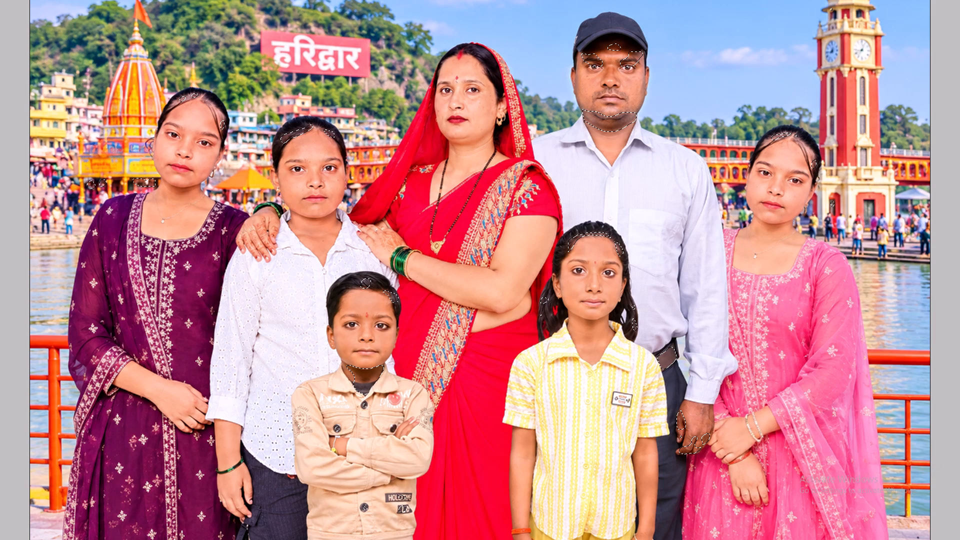
key("ctrl+z")
key("ctrl+d")
key("ctrl+minus")
key("v")
Run the two saved retouching actions on the whole family picture.
left_click(601, 230)
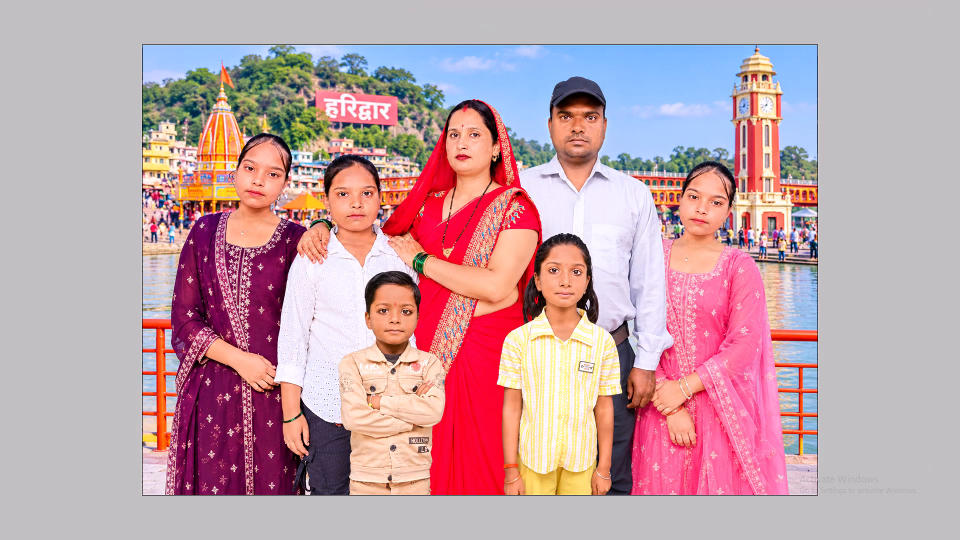
key("F1")
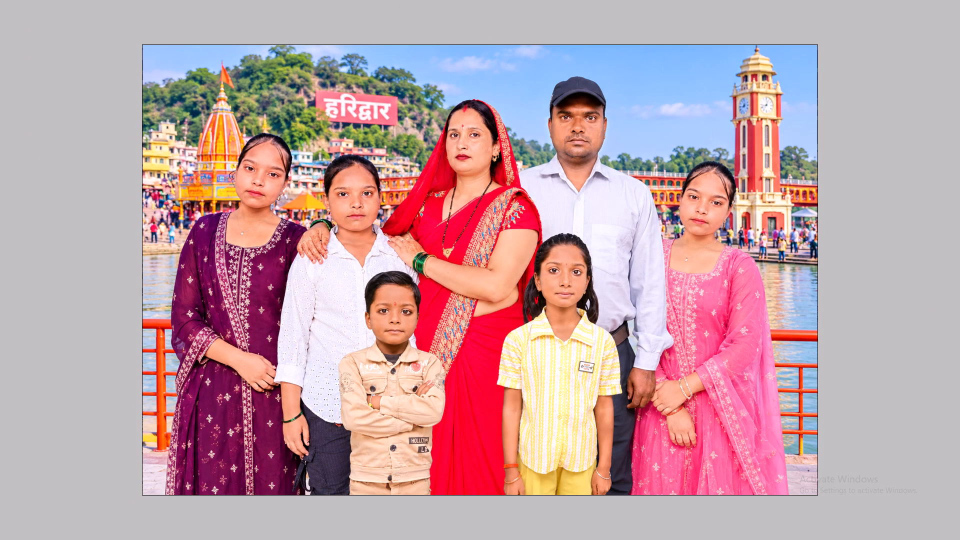
left_click(544, 232)
key("F2")
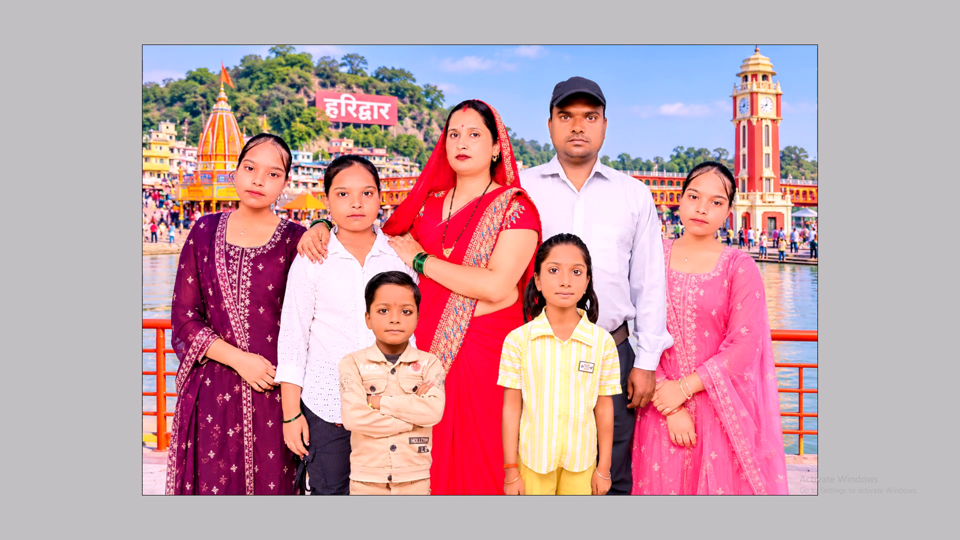
Run the saved framing action to add a blurred border with a thin white outline, step back once, and merge the visible layers.
key("ctrl+plus")
key("space")
left_click_drag(483, 81, 487, 110)
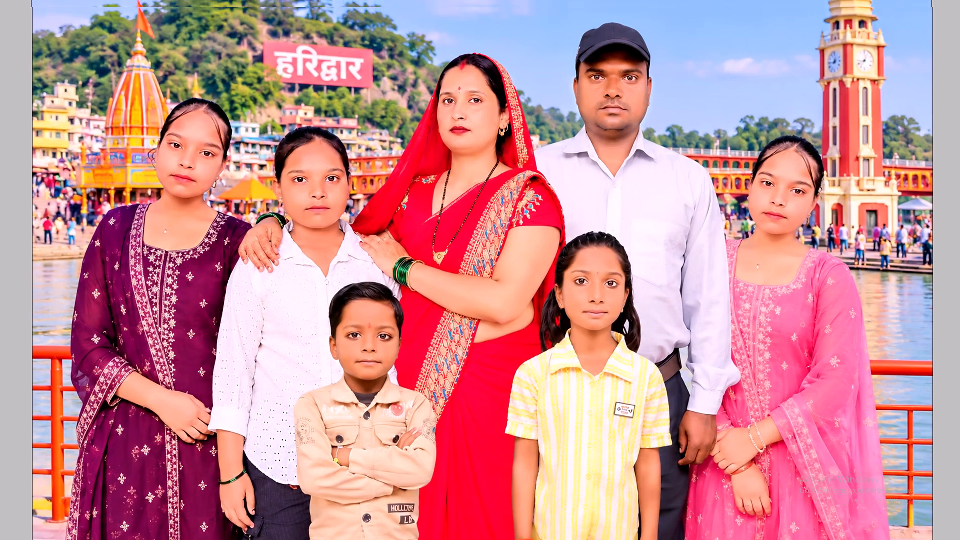
left_click_drag(487, 110, 484, 228)
key("ctrl+plus")
key("ctrl+minus")
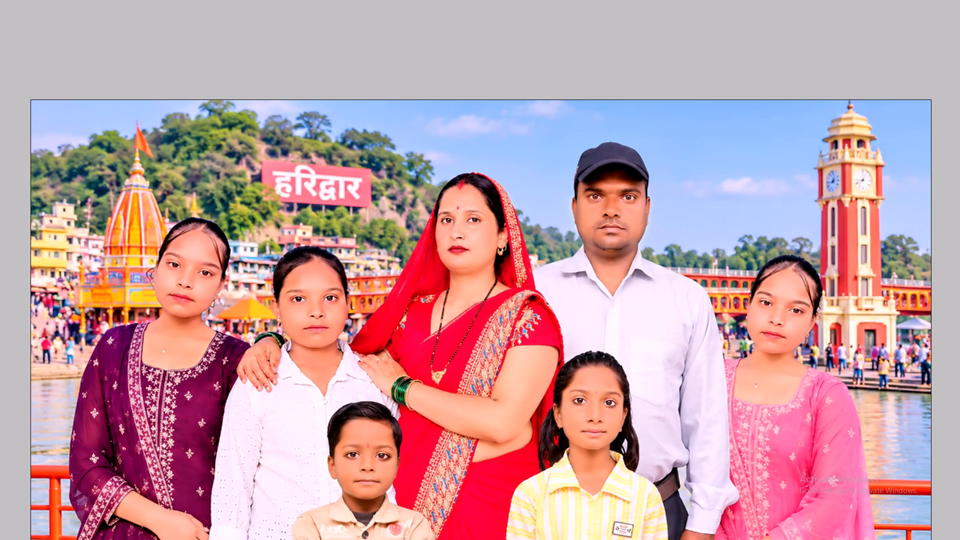
left_click(481, 207)
key("F4")
key("ctrl+alt+z")
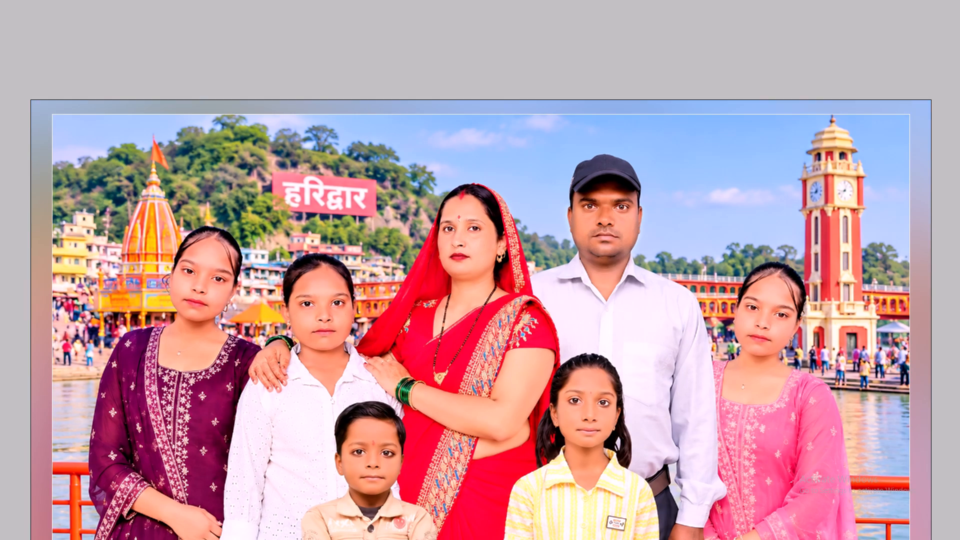
key("ctrl+shift+e")
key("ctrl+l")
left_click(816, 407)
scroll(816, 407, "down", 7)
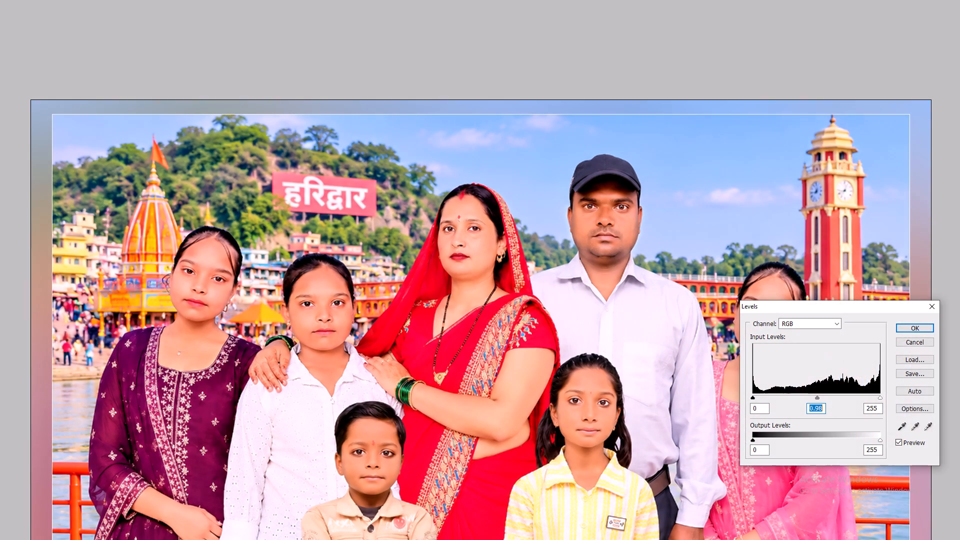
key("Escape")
Select a rectangle inside the frame from its upper-left corner to the girl in yellow, and feather it 45 pixels.
key("m")
key("ctrl+minus")
key("space")
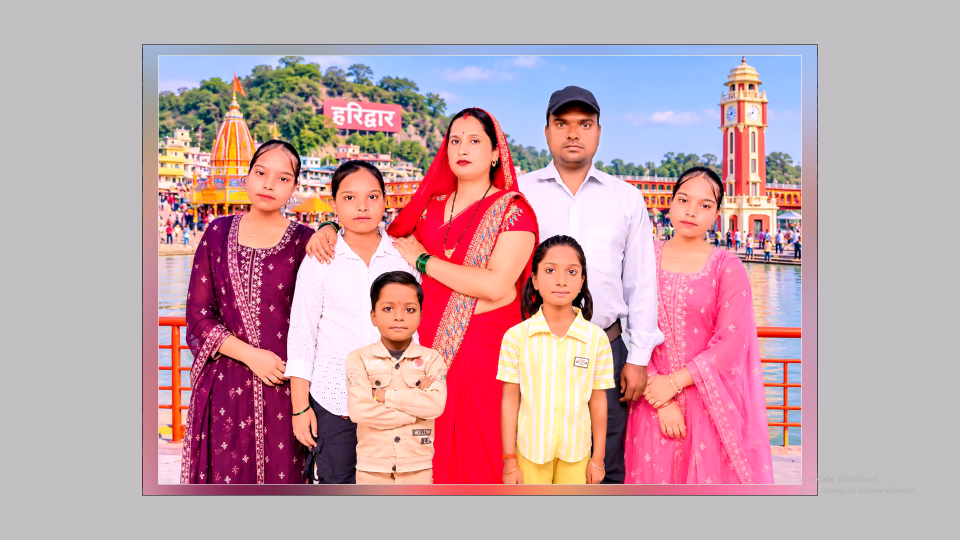
left_click_drag(286, 182, 343, 209)
left_click_drag(215, 84, 587, 446)
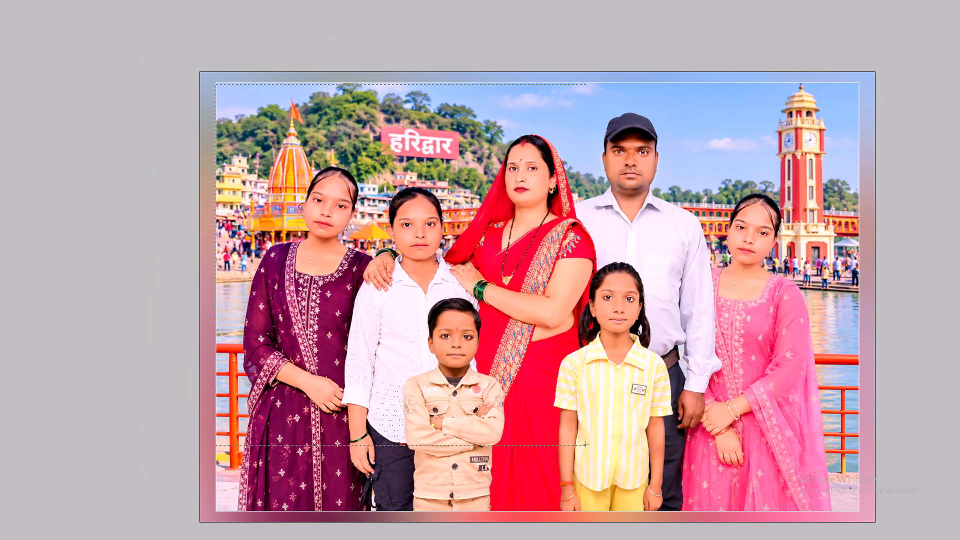
left_click_drag(587, 446, 607, 503)
key("ctrl+alt+d")
type("45")
key("Return")
Darken the selected part of the picture with Levels midtones at 0.88, and clear the selection.
key("ctrl+plus")
key("ctrl+l")
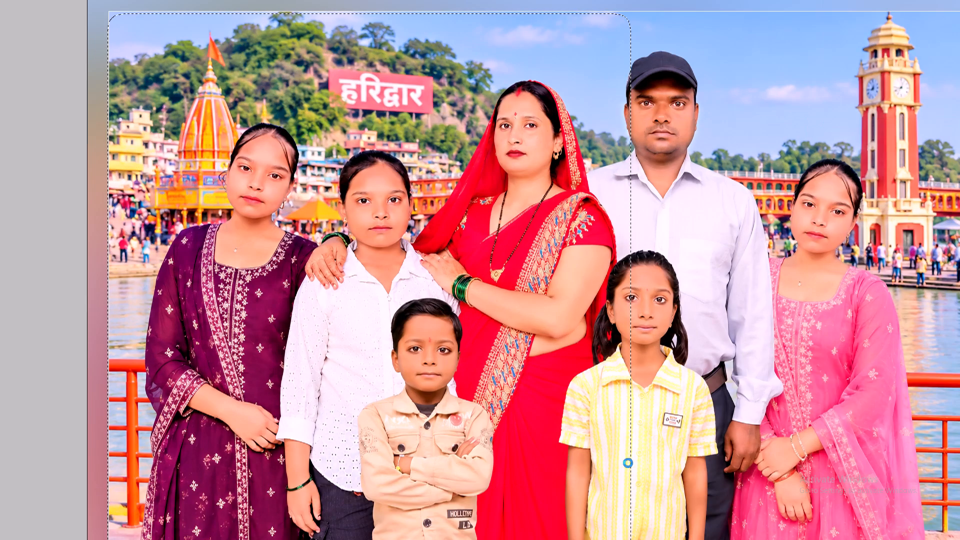
left_click(819, 405)
scroll(817, 405, "down", 12)
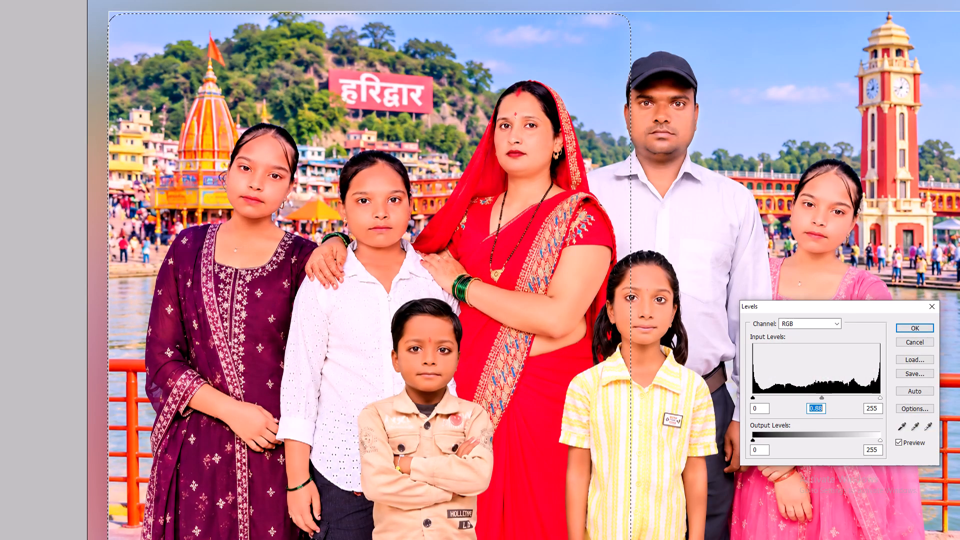
key("Return")
key("space")
key("space")
left_click_drag(793, 354, 634, 375)
key("ctrl+d")
Select the picture's lower-right area, add a rectangle over the clock tower and sky above it, and feather the combined selection 45 pixels.
key("space")
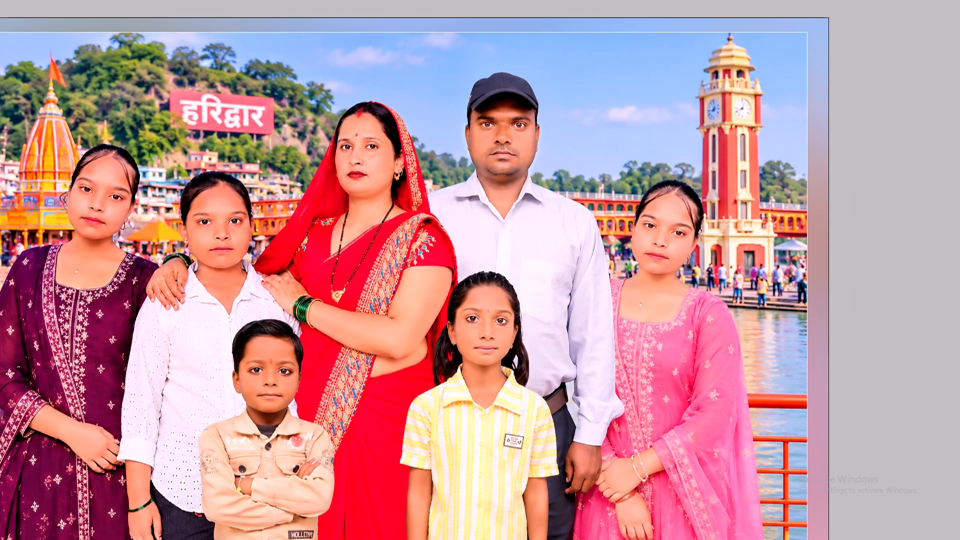
left_click_drag(534, 305, 528, 258)
left_click_drag(374, 217, 749, 533)
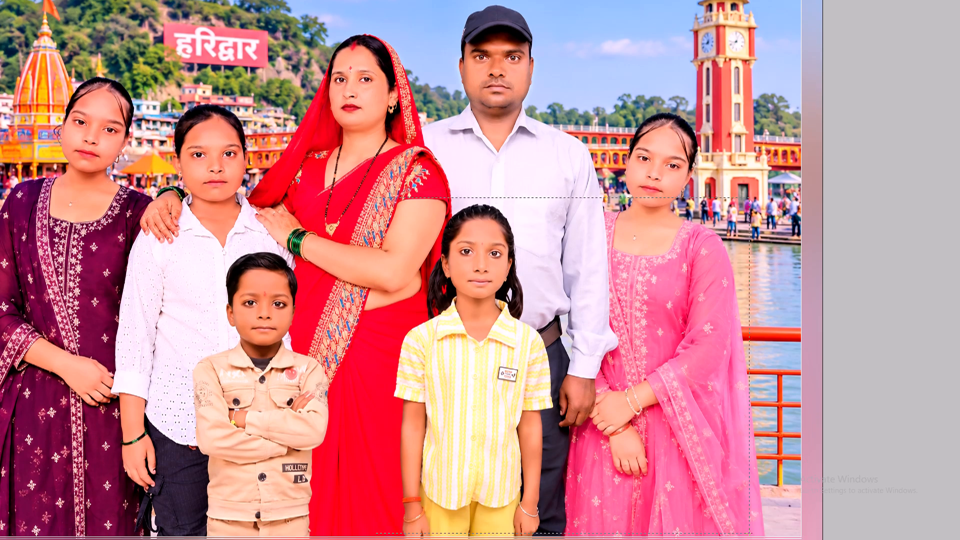
left_click_drag(749, 533, 791, 512)
key("space")
key("space")
key("space")
left_click_drag(664, 298, 647, 370)
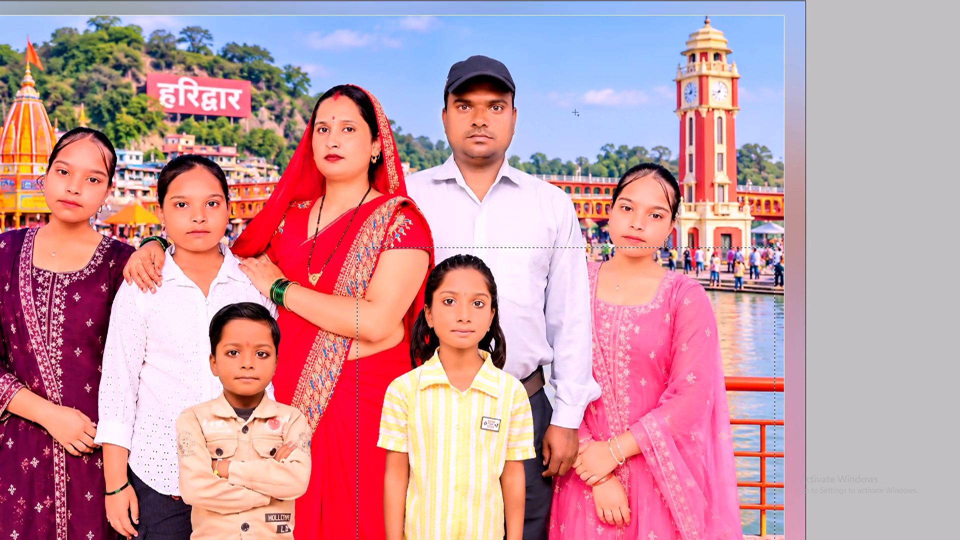
left_click_drag(514, 16, 760, 528, "shift")
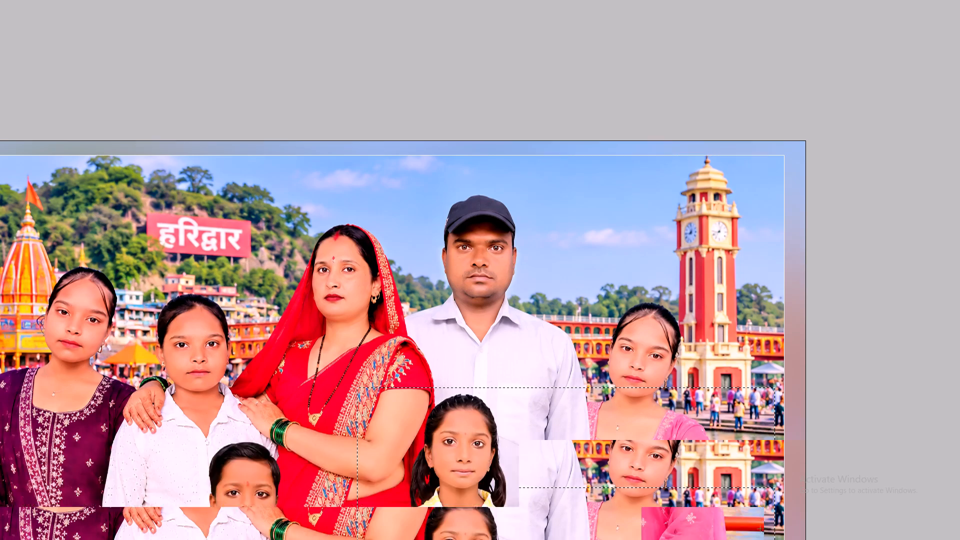
left_click_drag(760, 528, 770, 102, "shift")
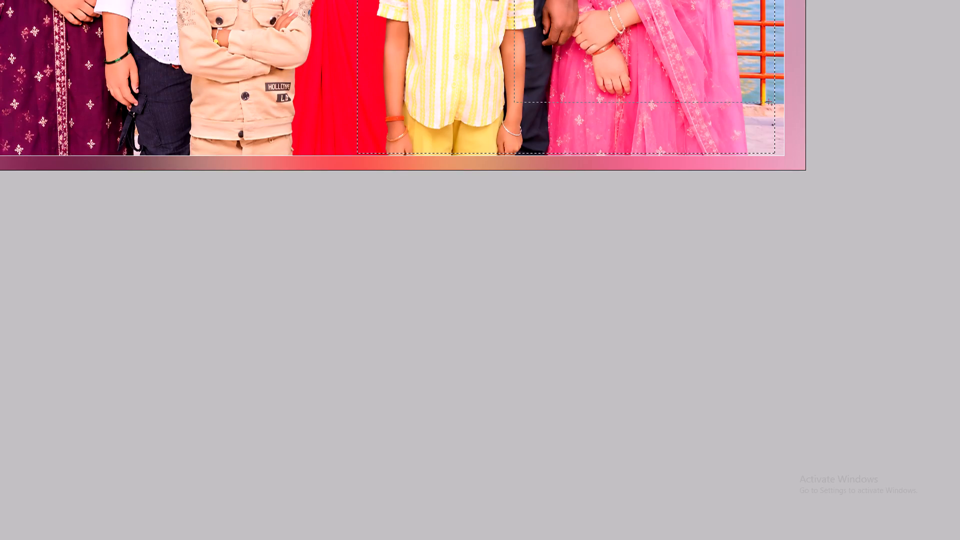
left_click_drag(770, 102, 778, 151, "shift")
key("space")
left_click_drag(765, 120, 759, 410)
key("ctrl+alt+d")
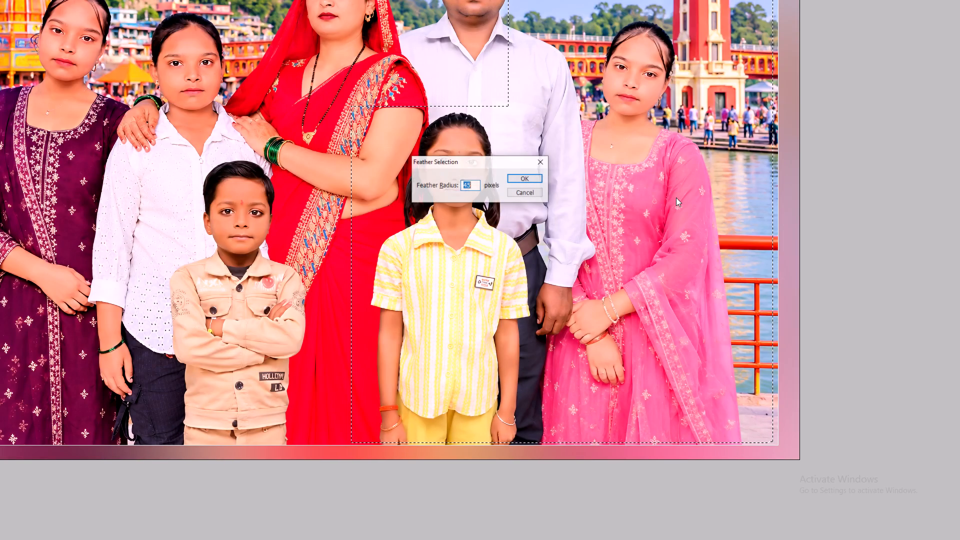
key("Escape")
key("Return")
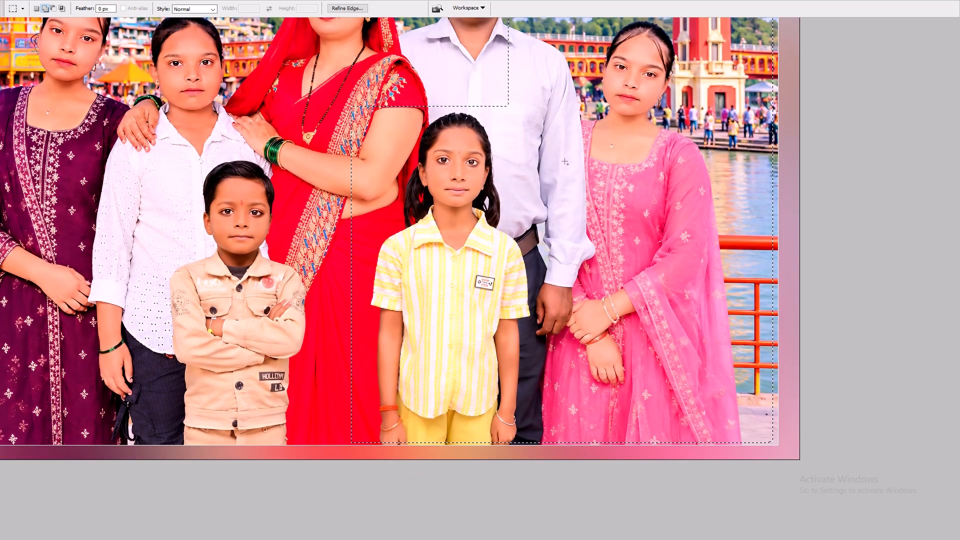
key("ctrl+minus")
key("ctrl+alt+d")
key("Return")
Reapply Levels with midtones at 0.88 to the selected right-hand area, and clear the selection.
key("alt+i")
key("alt+a")
key("alt+l")
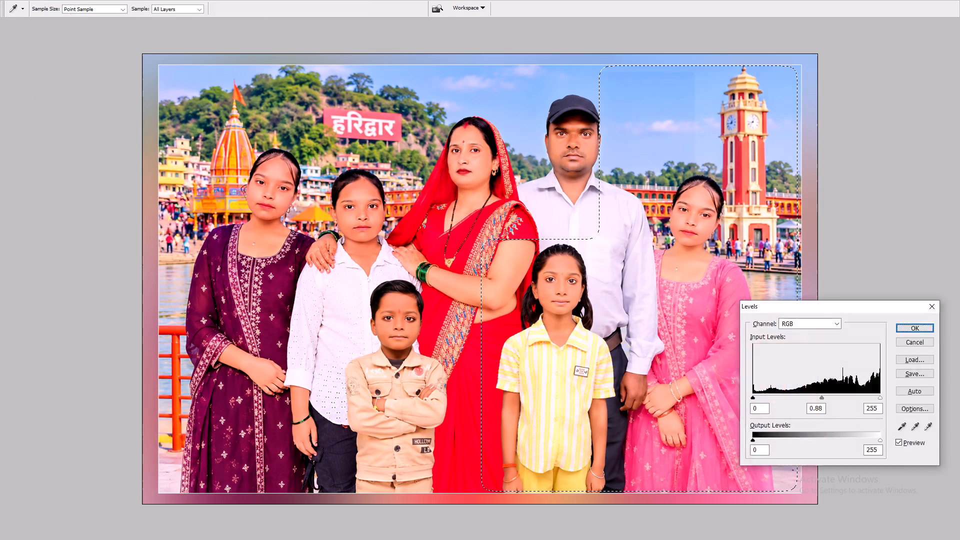
key("Return")
key("ctrl+d")
key("Tab")
key("Tab")
key("v")
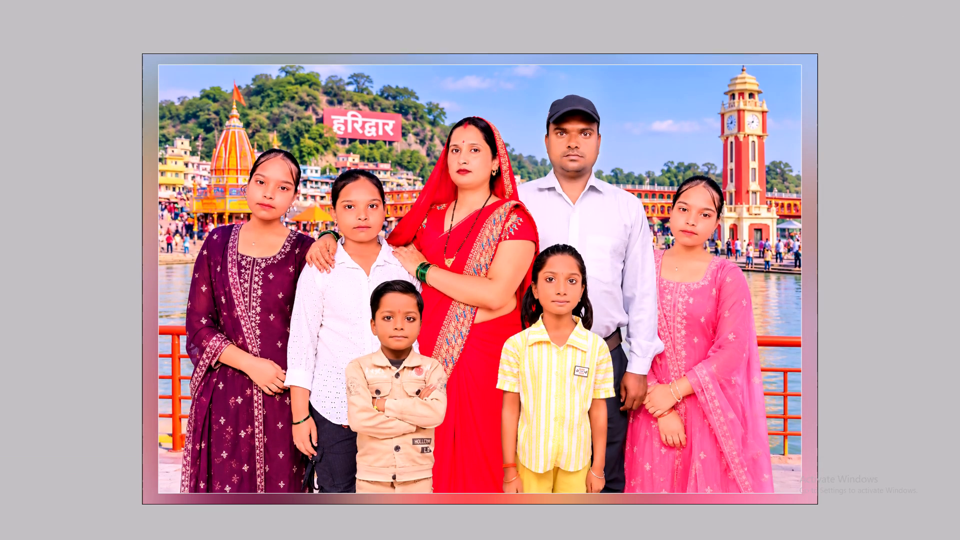
Select the skin around the man's nose and eyes with the Magic Wand, and extend it to similar tones across the picture.
key("ctrl+plus")
key("space")
left_click_drag(647, 93, 639, 113)
key("w")
key("space")
left_click_drag(234, 33, 571, 241, "ctrl")
left_click_drag(802, 236, 785, 238)
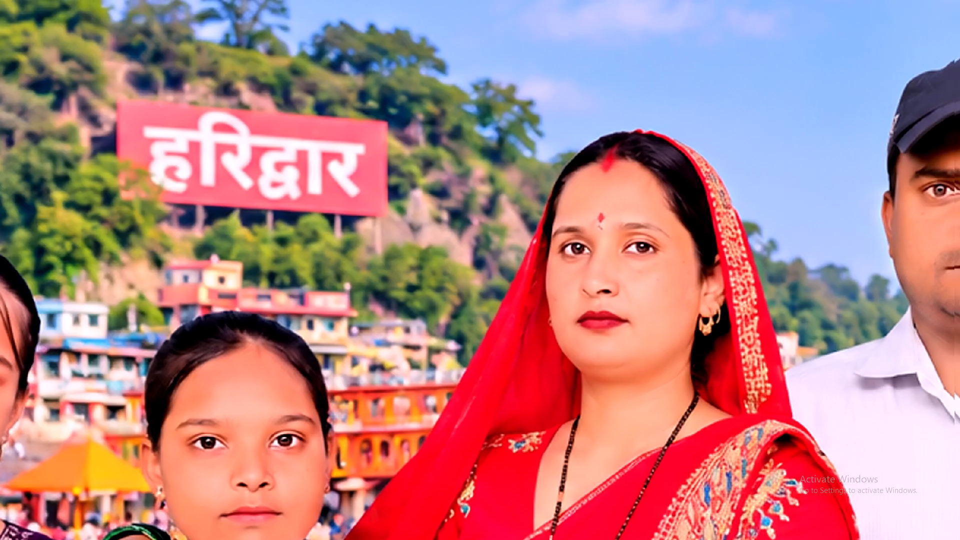
left_click_drag(785, 238, 551, 229)
key("w")
left_click(726, 178)
right_click(726, 178)
left_click(765, 227)
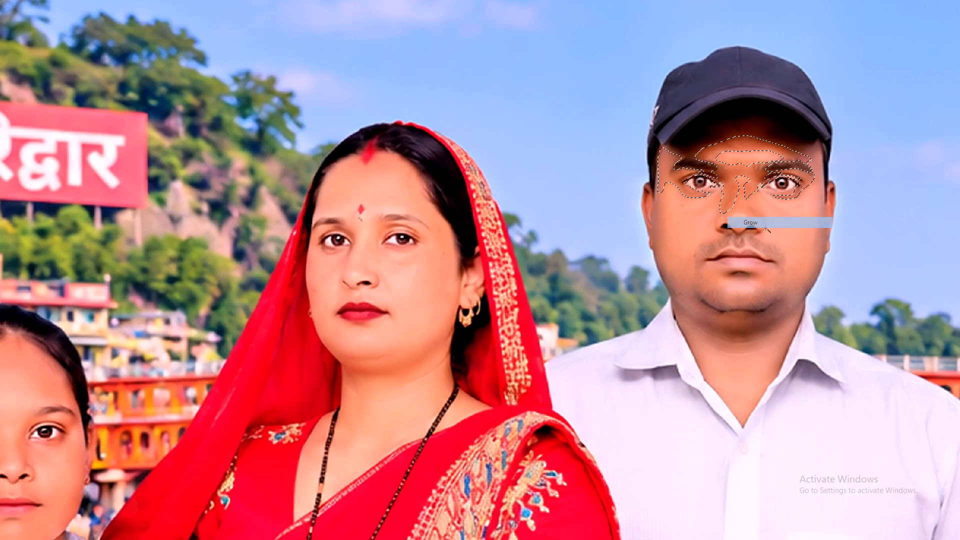
right_click(722, 179)
left_click(697, 191)
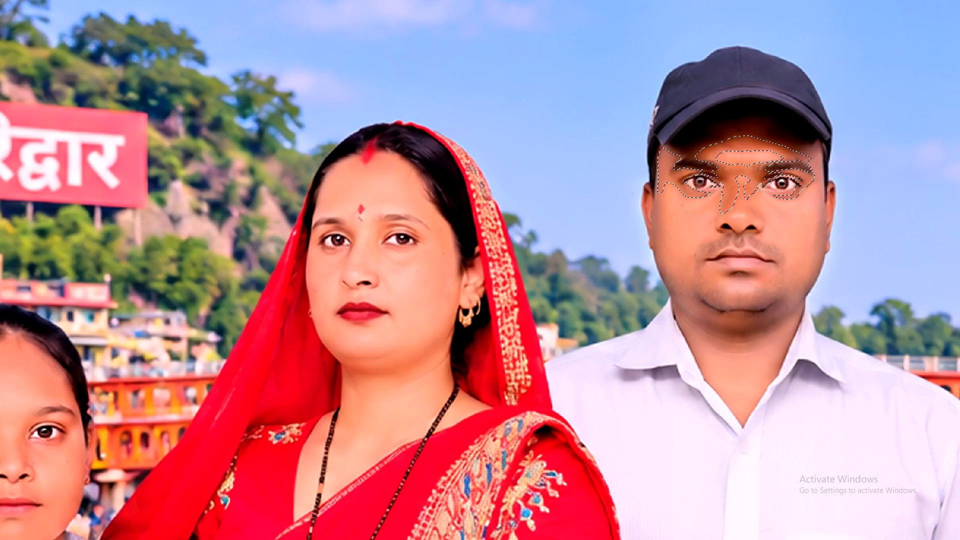
key("ctrl+alt+z")
right_click(716, 174)
left_click(742, 226)
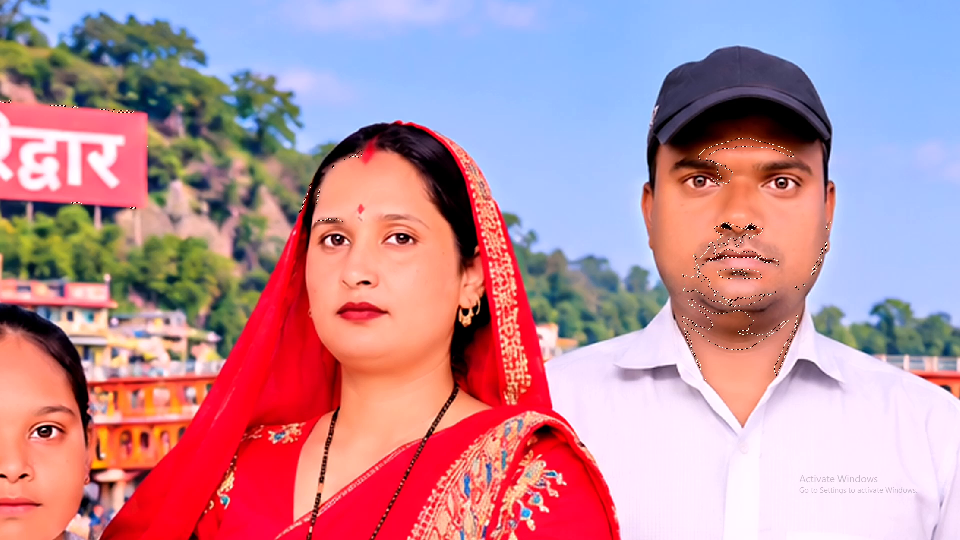
Feather the similar-tone skin selection by 12 pixels, twice in a row.
key("ctrl+minus")
key("ctrl+minus")
key("ctrl+minus")
key("ctrl+alt+d")
type("12")
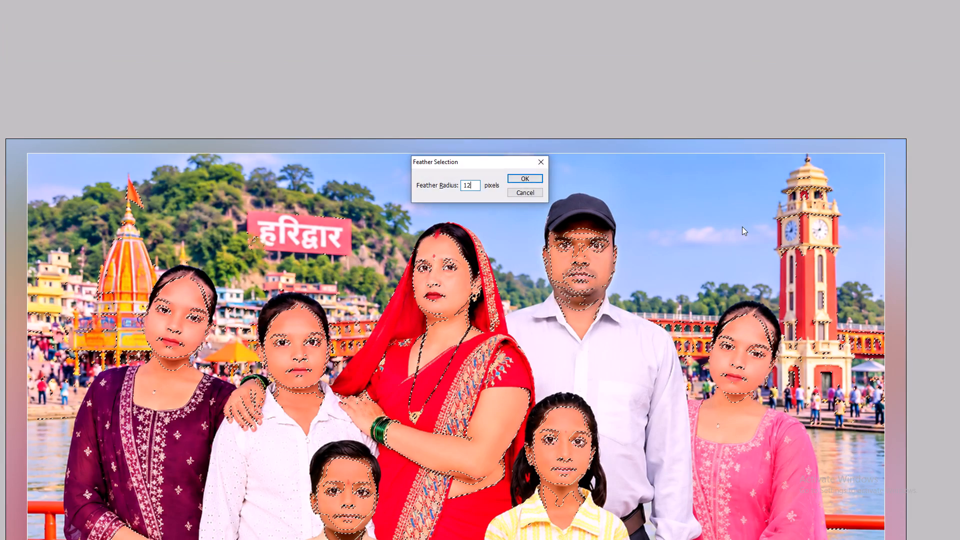
key("Return")
key("ctrl+alt+d")
key("Return")
Apply Color Balance to the feathered skin selection, compare before and after, and clear the selection.
key("alt+i")
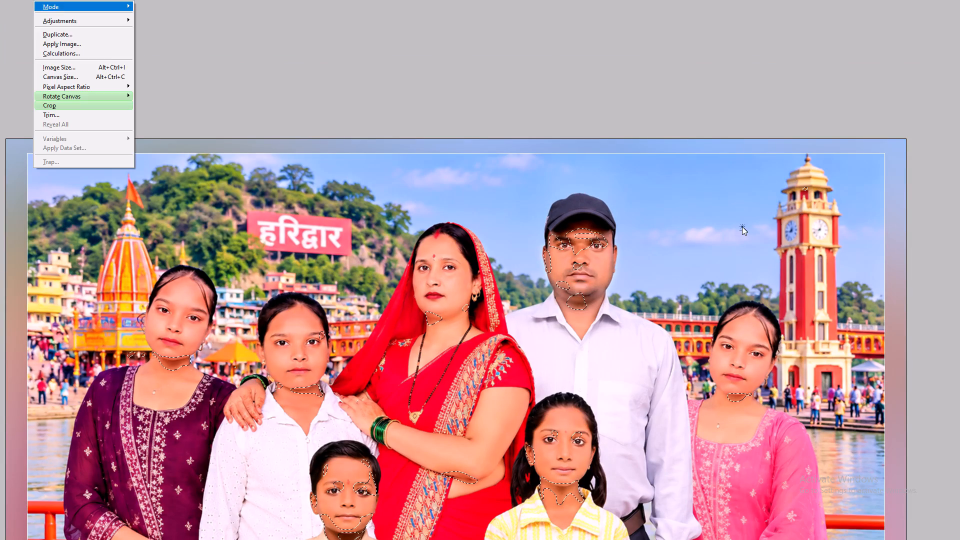
key("alt+a")
key("alt+b")
key("Return")
key("ctrl+plus")
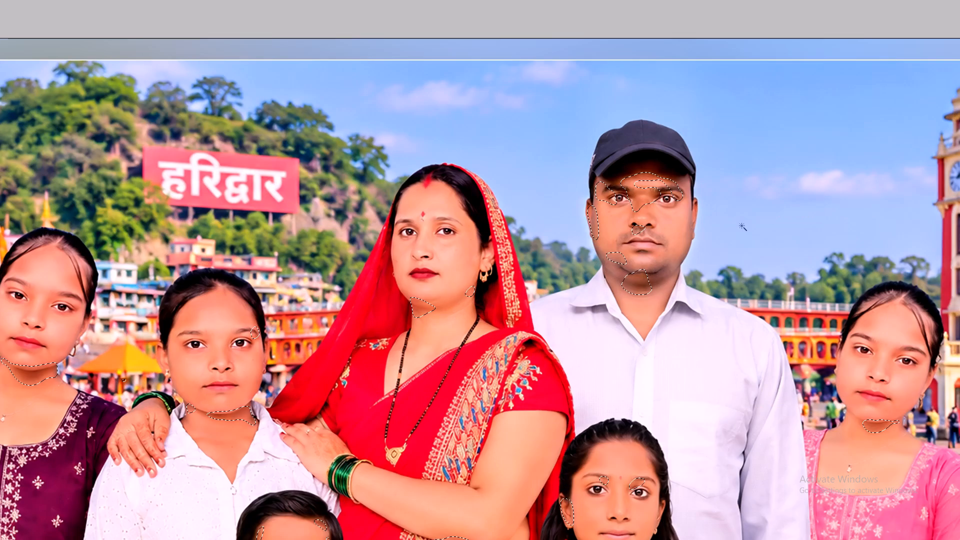
key("ctrl+alt+z")
key("ctrl+z")
key("ctrl+d")
key("v")
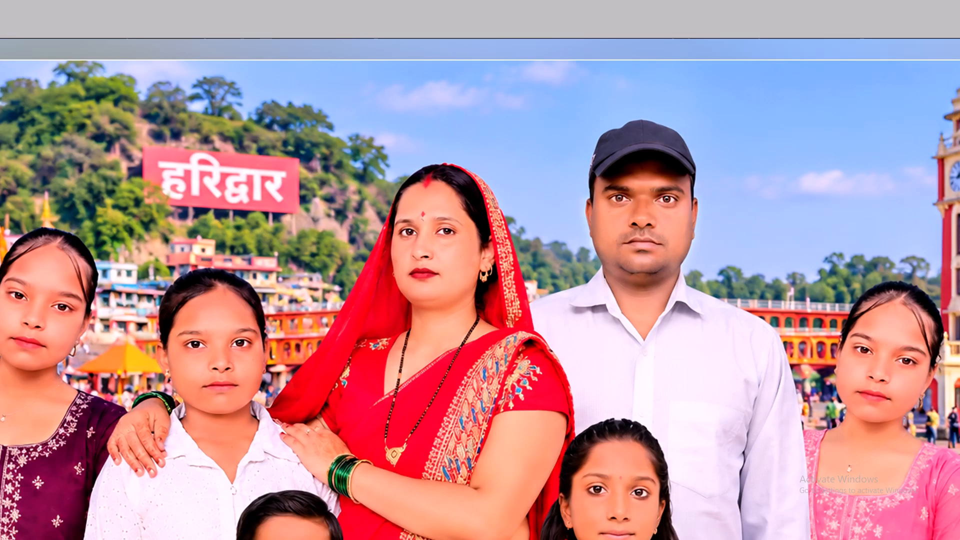
Select the facial skin of the girl in the maroon dress with the Magic Wand, and feather it 12 pixels.
key("ctrl+minus")
key("v")
key("ctrl+0")
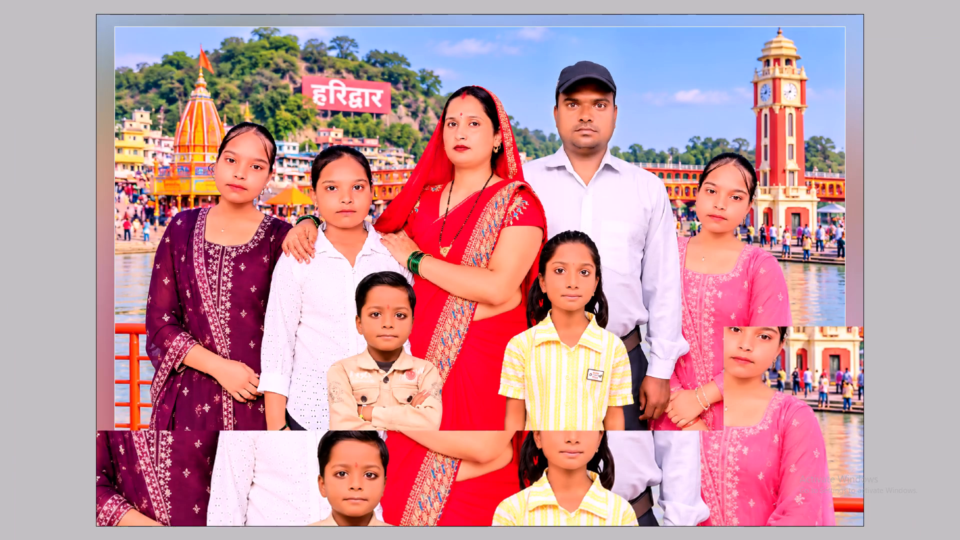
key("ctrl+plus")
key("v")
key("space")
left_click_drag(286, 12, 465, 79)
key("ctrl+plus")
key("w")
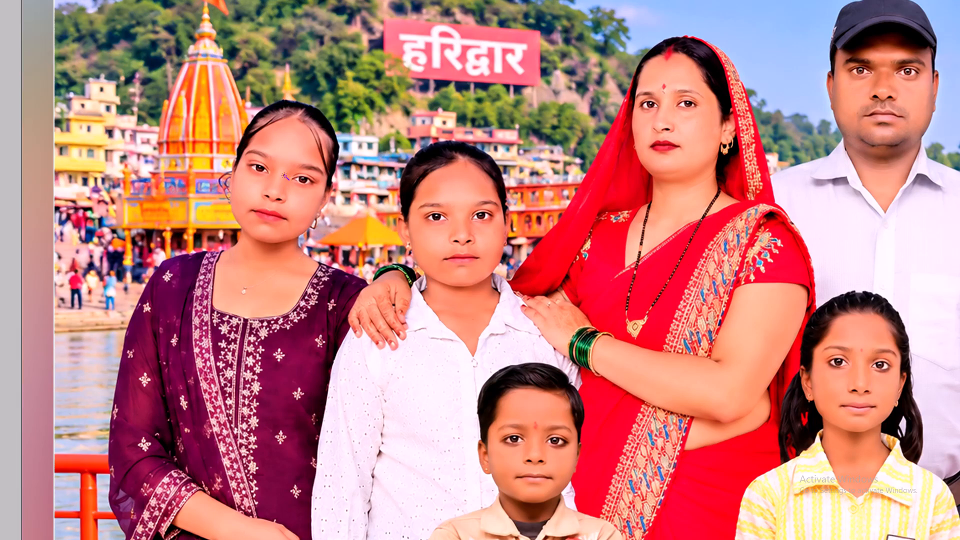
left_click(288, 176)
right_click(287, 176)
left_click(283, 181)
key("ctrl+alt+d")
type("12")
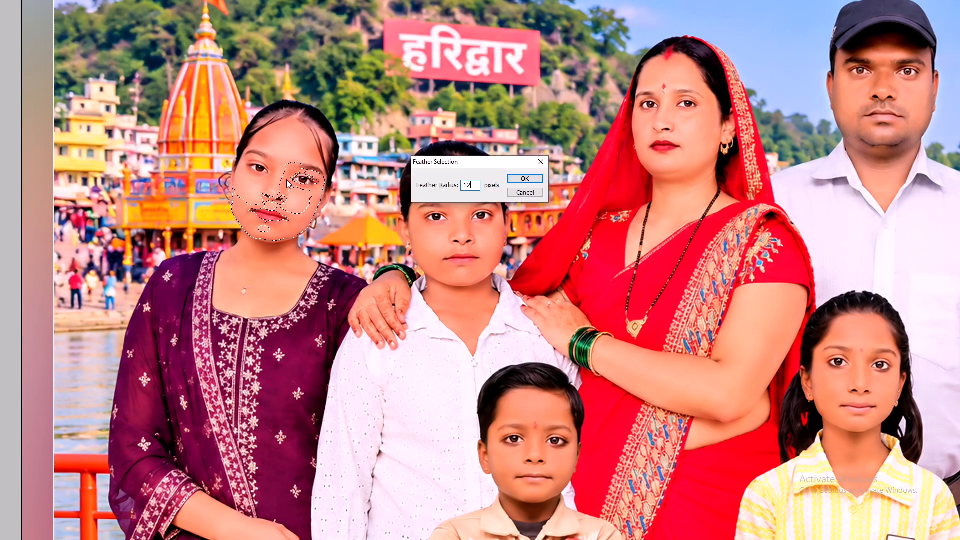
key("Return")
Adjust the Color Balance of the maroon-dressed girl's selected skin, compare before and after, and clear the selection.
key("ctrl+plus")
key("ctrl+b")
scroll(747, 312, "down", 13)
key("Tab")
key("Return")
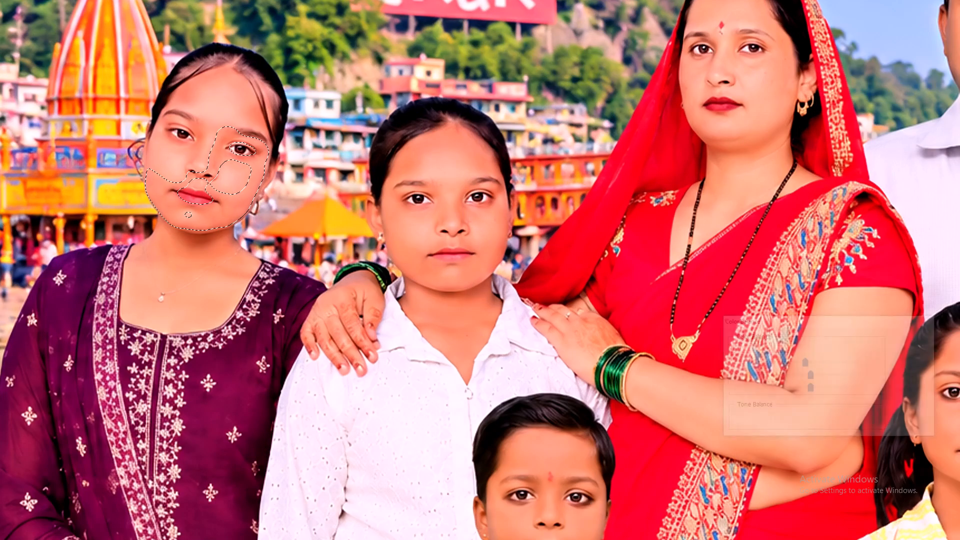
key("ctrl+alt+z")
key("ctrl+z")
key("ctrl+d")
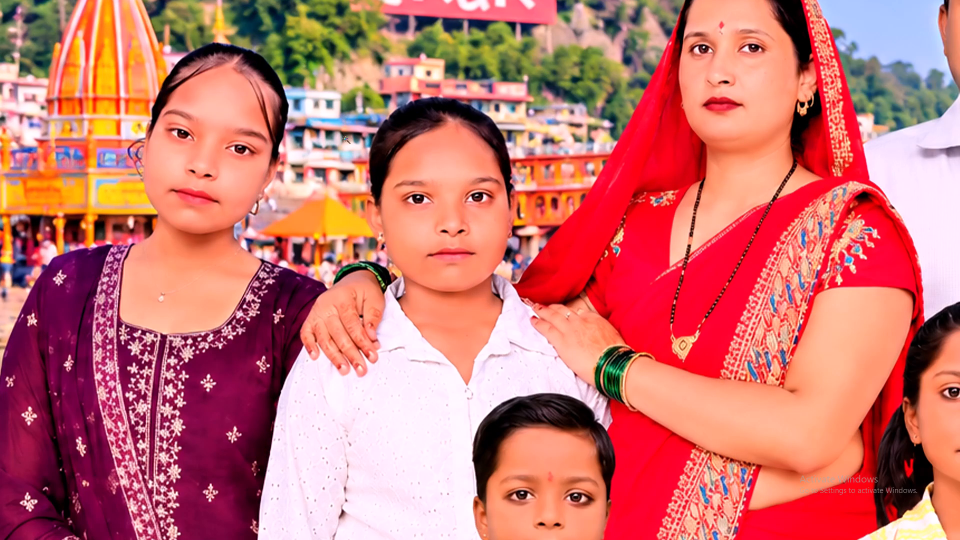
Select the forehead skin of the girl in the white shirt, extend it to similar tones picture-wide, and feather it 12 pixels.
key("w")
left_click(402, 147)
key("ctrl+d")
left_click(497, 170)
right_click(497, 170)
left_click(525, 224)
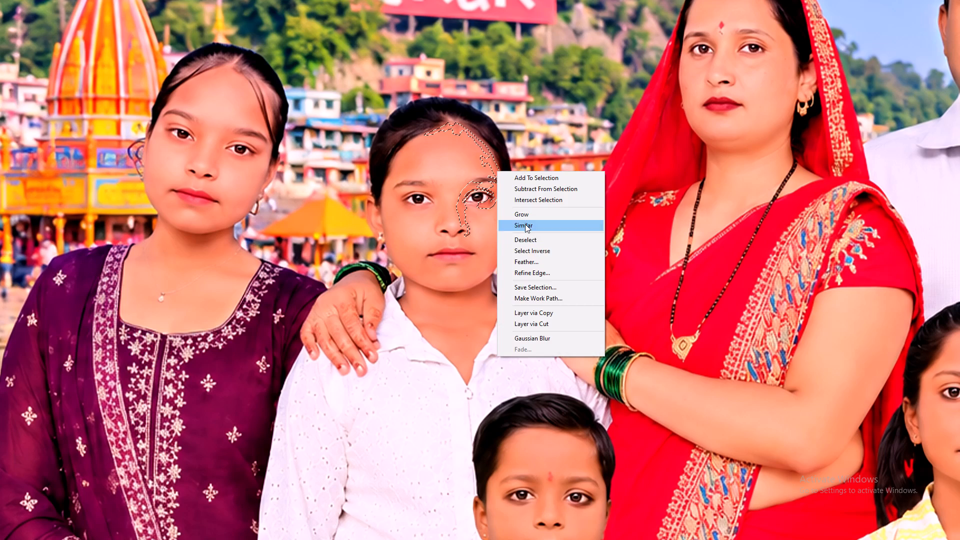
key("ctrl+alt+d")
key("Return")
Apply Color Balance to the selected skin tones and clear the selection.
key("alt+i")
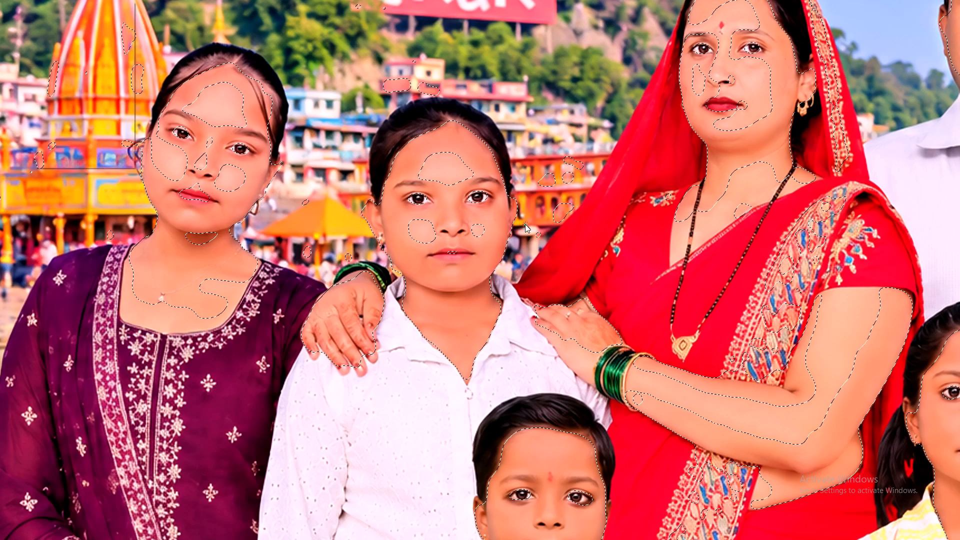
key("alt+a")
key("alt+b")
key("Return")
key("Return")
key("ctrl+minus")
key("ctrl+d")
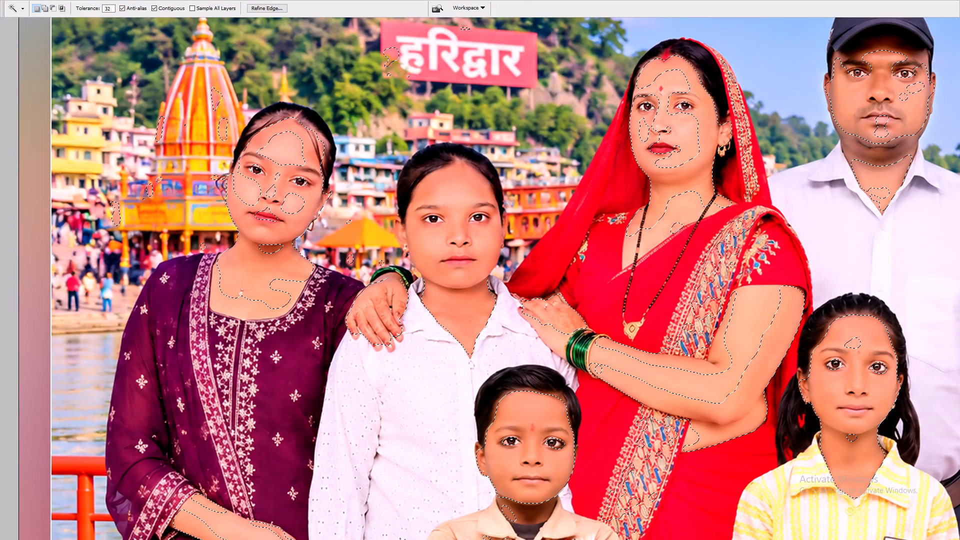
key("Tab")
key("Tab")
Start a Selective Color adjustment on the whole picture with Reds at Black -5% and Yellow +5%.
key("v")
key("ctrl+0")
key("ctrl+0")
key("v")
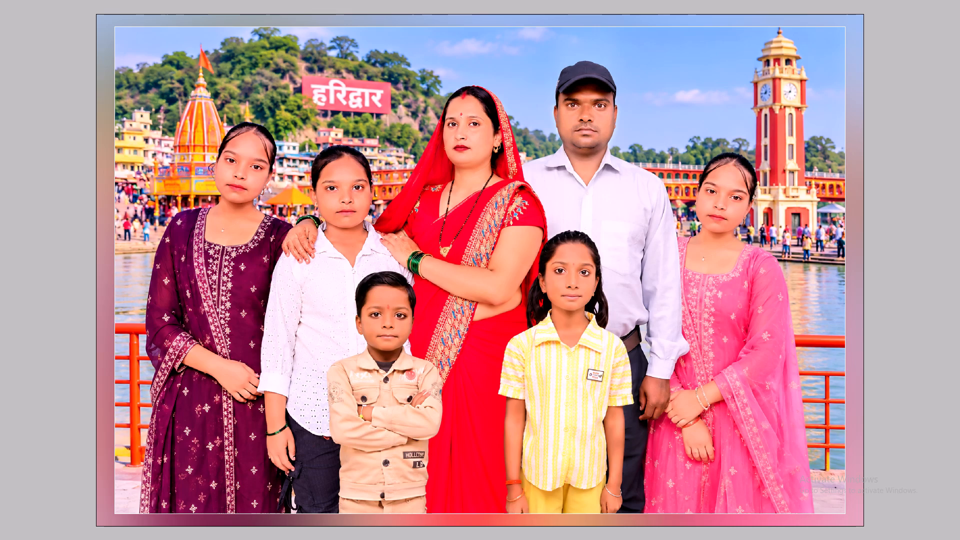
key("alt+i")
key("alt+a")
key("s")
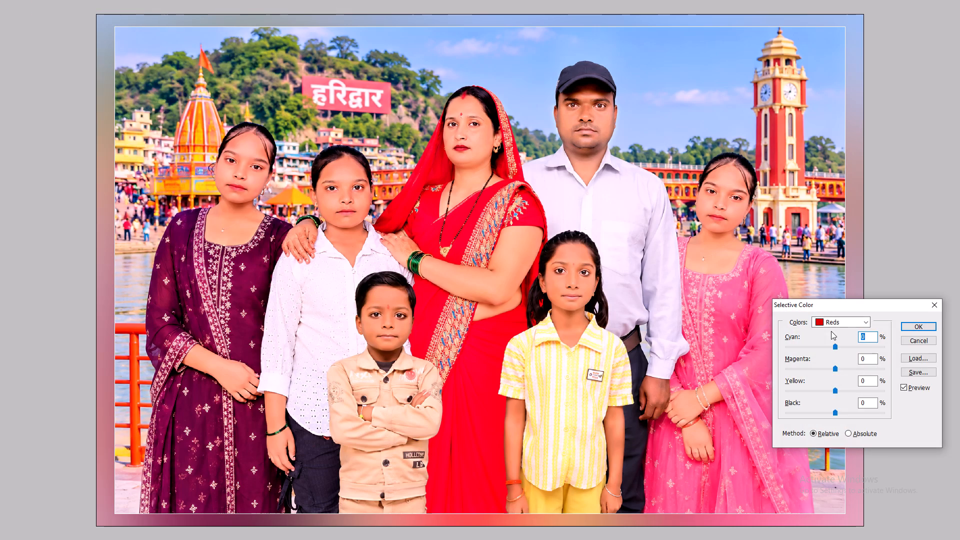
left_click(835, 325)
left_click(835, 330)
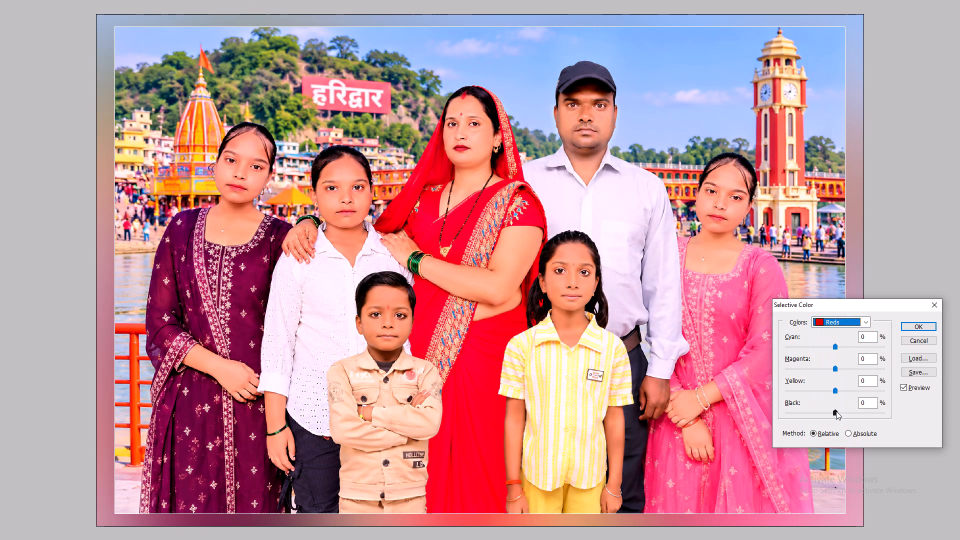
left_click_drag(836, 412, 830, 415)
scroll(829, 415, "up", 4)
left_click_drag(839, 390, 846, 391)
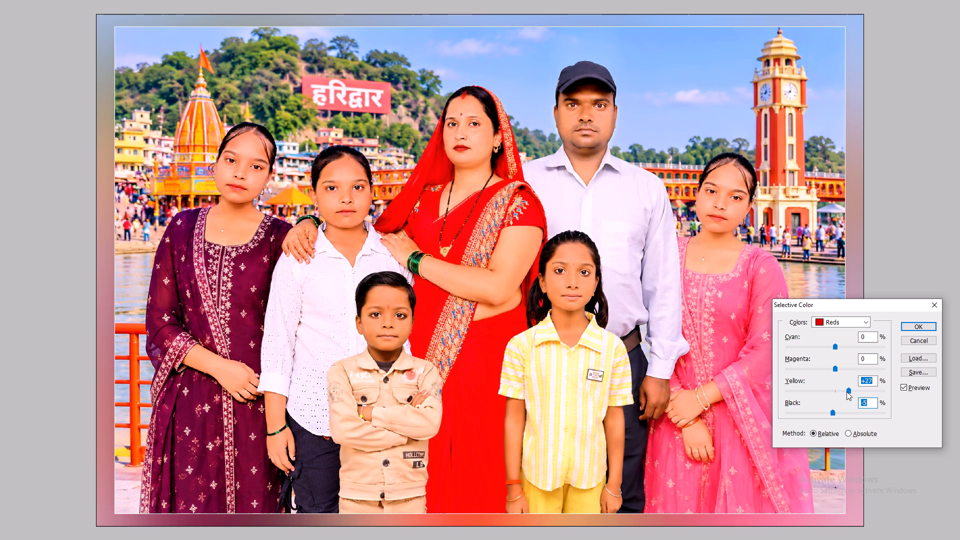
left_click_drag(846, 391, 843, 391)
scroll(843, 391, "down", 12)
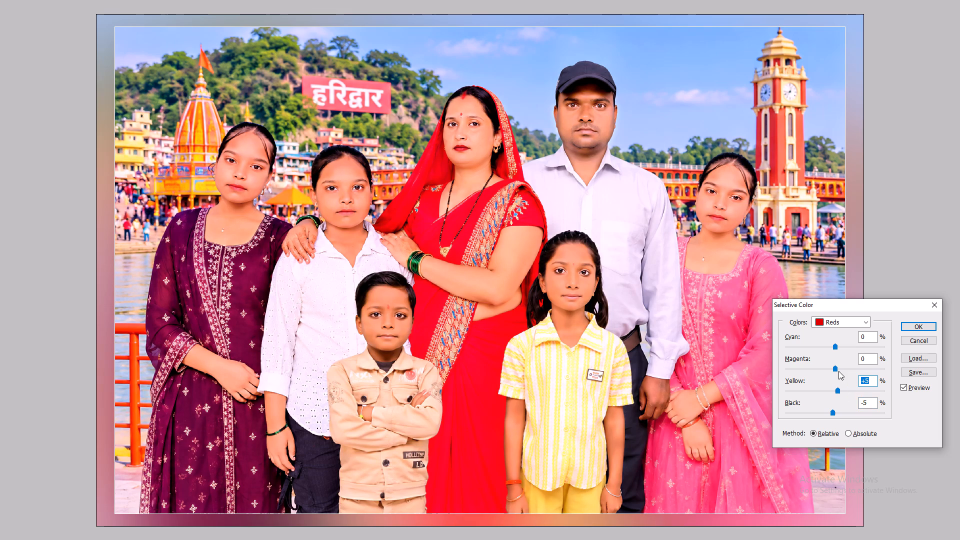
Set the Reds to Magenta -5% and Cyan 0%, and apply the Selective Color adjustment.
left_click_drag(838, 369, 850, 370)
scroll(851, 370, "down", 20)
scroll(851, 370, "down", 1)
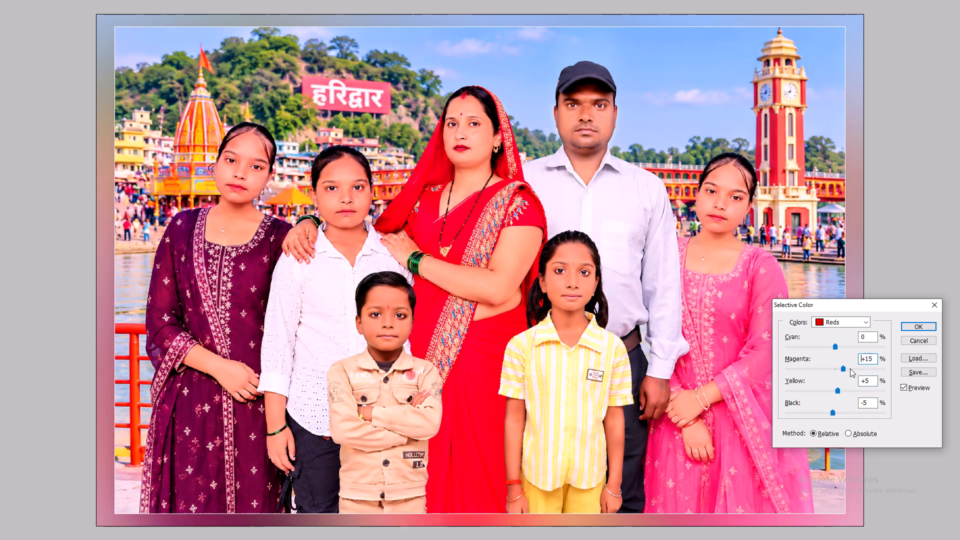
scroll(850, 368, "down", 10)
scroll(845, 368, "down", 18)
scroll(843, 364, "up", 4)
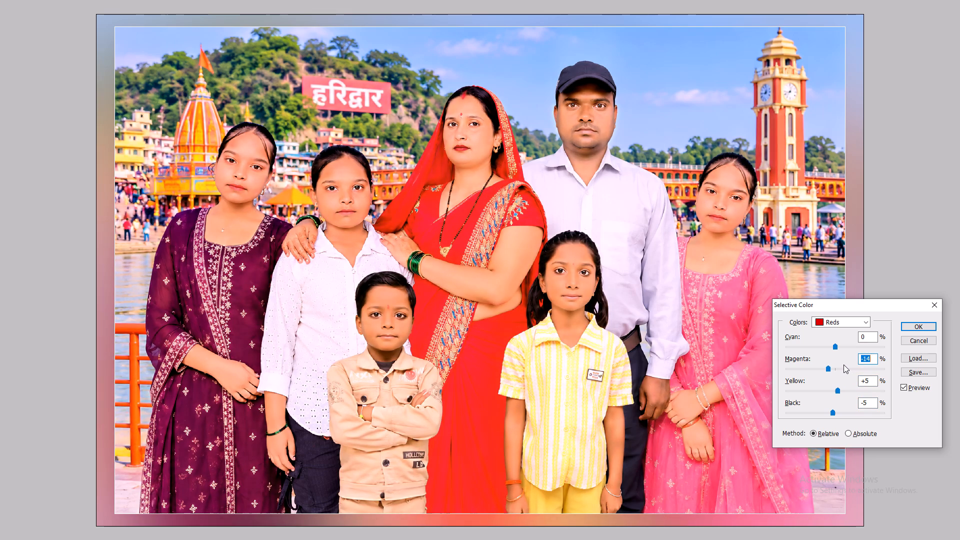
scroll(843, 364, "up", 9)
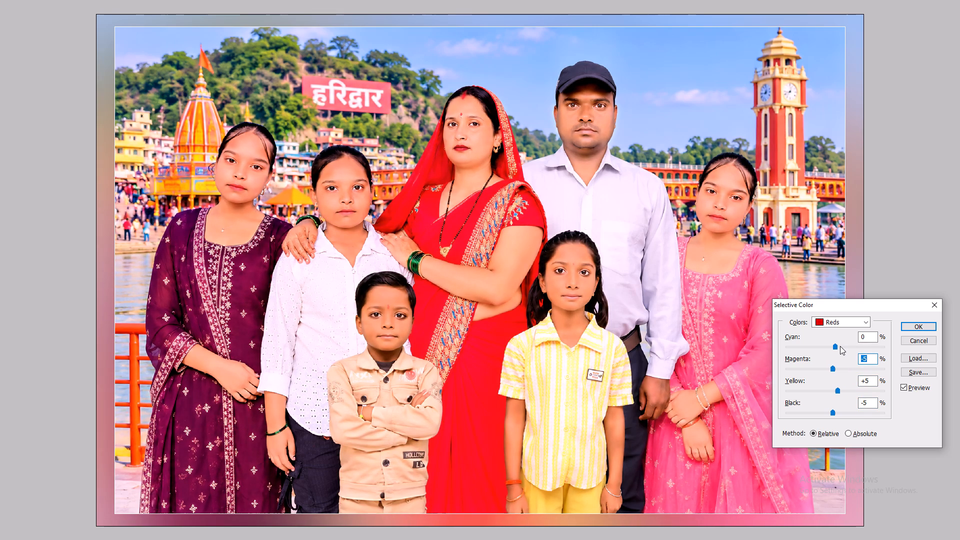
left_click(840, 344)
scroll(840, 344, "up", 5)
scroll(840, 343, "down", 19)
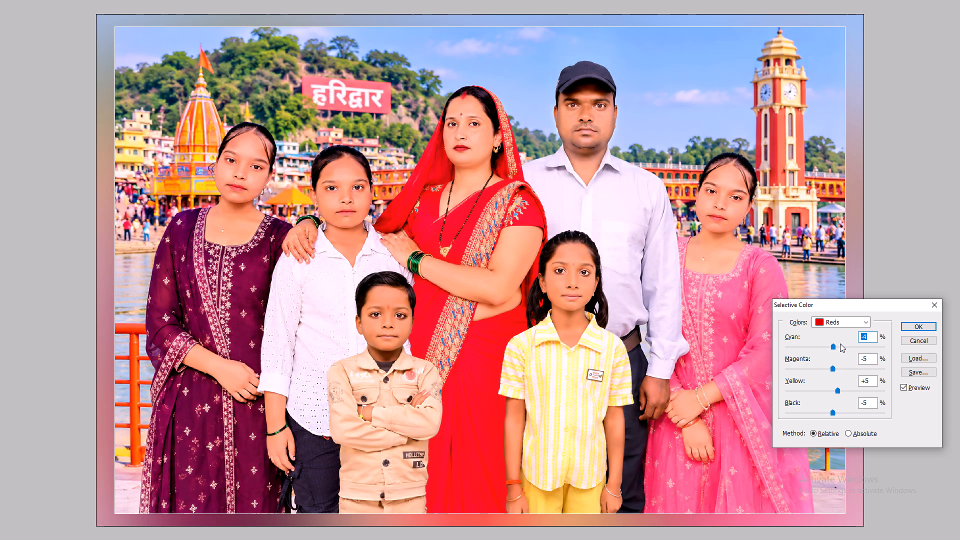
scroll(840, 343, "up", 1)
key("0")
key("Return")
Darken the whole picture slightly with the Levels midtones.
key("ctrl+minus")
key("ctrl+l")
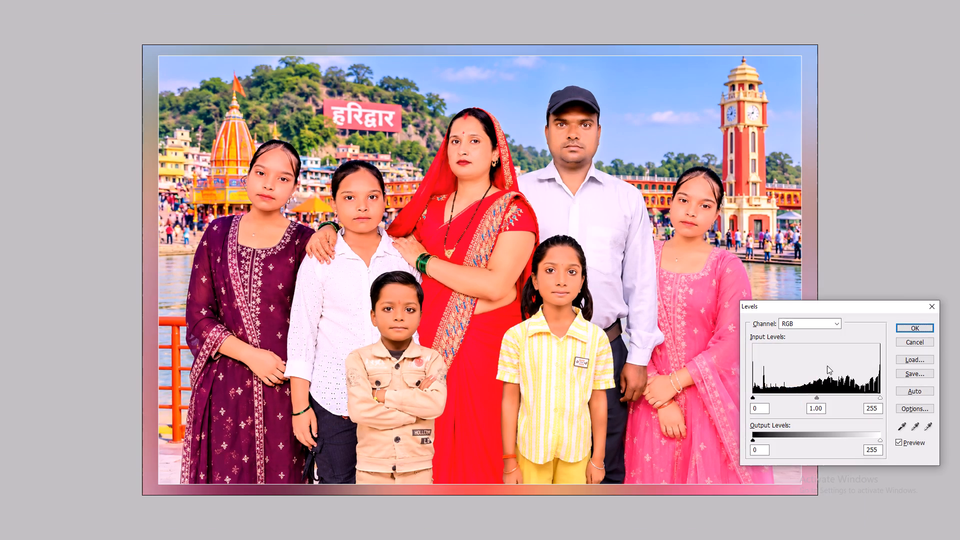
left_click(820, 413)
left_click(818, 404)
scroll(818, 404, "down", 7)
key("Return")
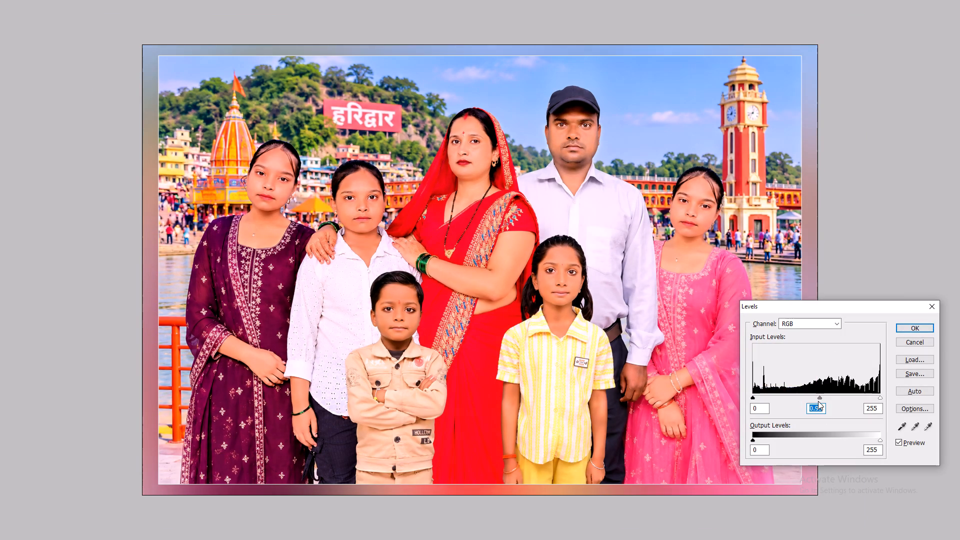
Apply a further image adjustment to the whole picture and fade its effect to 60%.
key("alt+i")
key("alt+a")
key("alt+x")
key("Return")
key("ctrl+0")
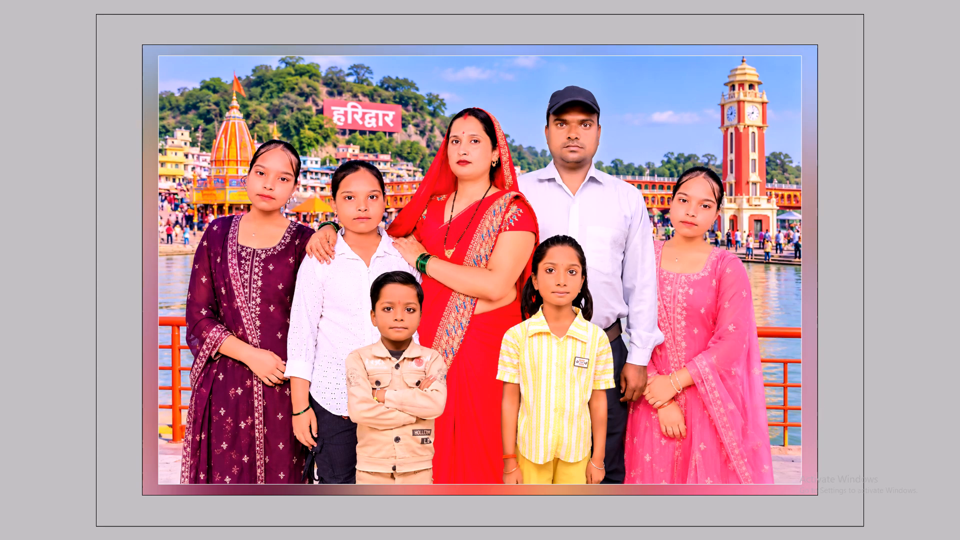
key("ctrl+shift+f")
type("60")
key("Return")
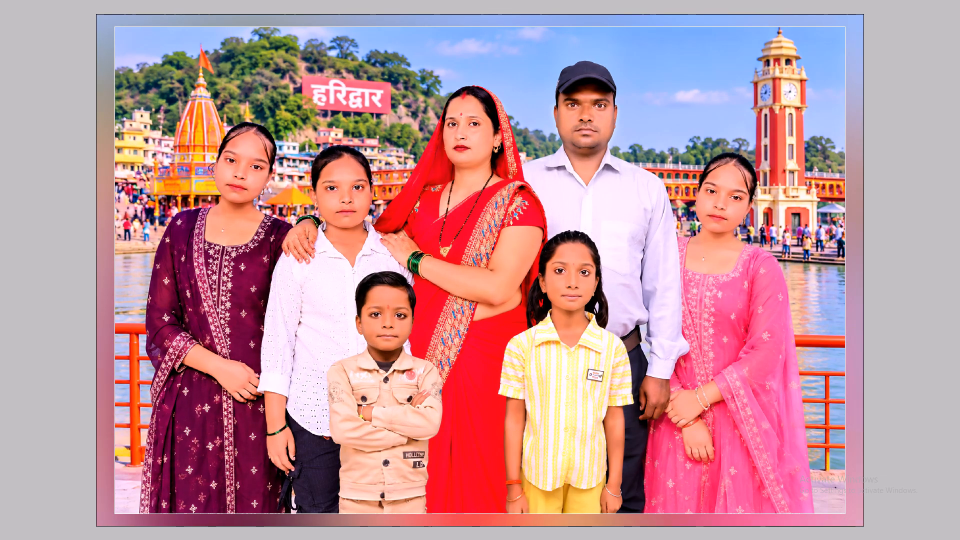
Select a rectangle around the girl in the pink dress and feather it 45 pixels.
key("ctrl+minus")
key("v")
key("m")
left_click_drag(637, 166, 775, 483)
key("ctrl+alt+d")
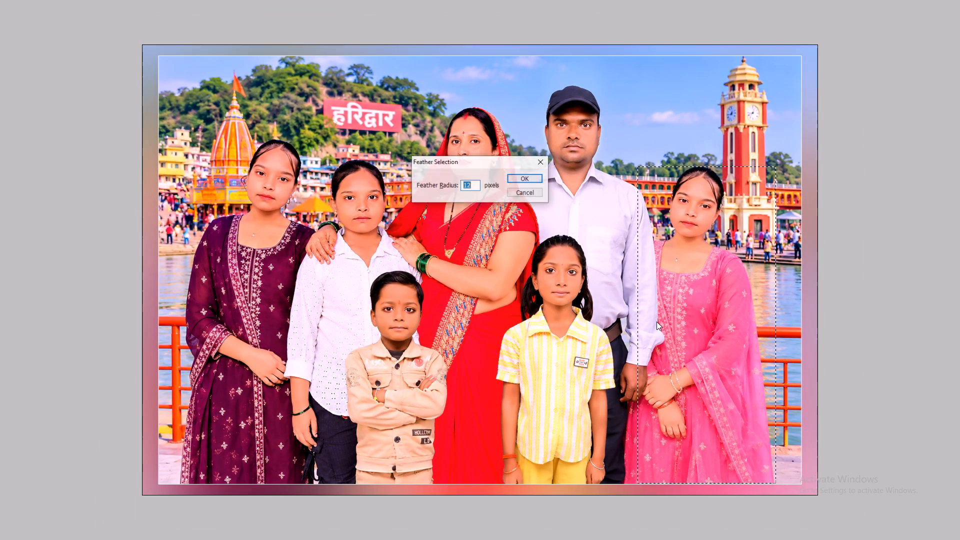
type("45")
key("Return")
Darken the selected area around the girl in pink slightly with the Levels midtones.
key("ctrl+l")
left_click(818, 407)
scroll(817, 407, "down", 2)
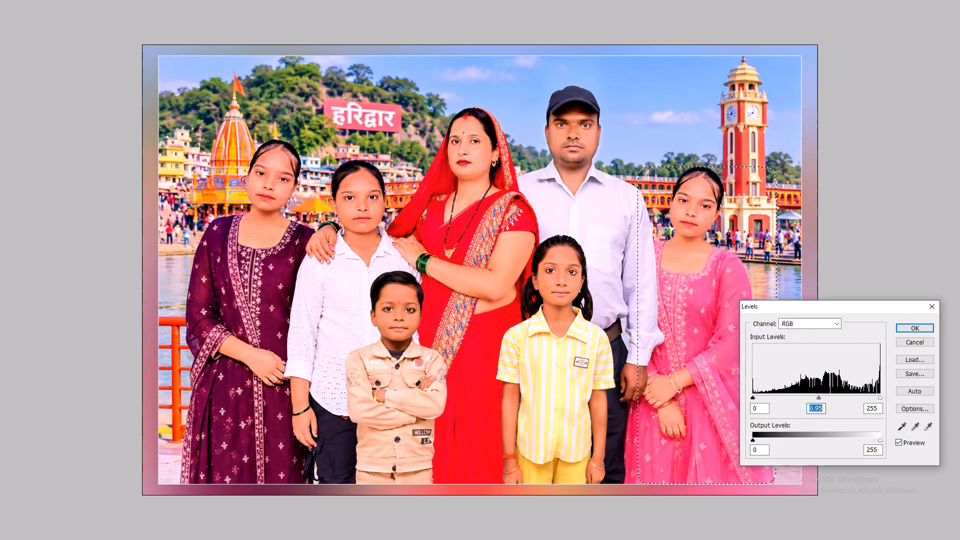
scroll(817, 407, "down", 10)
key("Return")
Apply the same image adjustment used on the whole picture to the pink-dress area, and fade it to 30%.
key("alt+i")
key("alt+a")
key("alt+x")
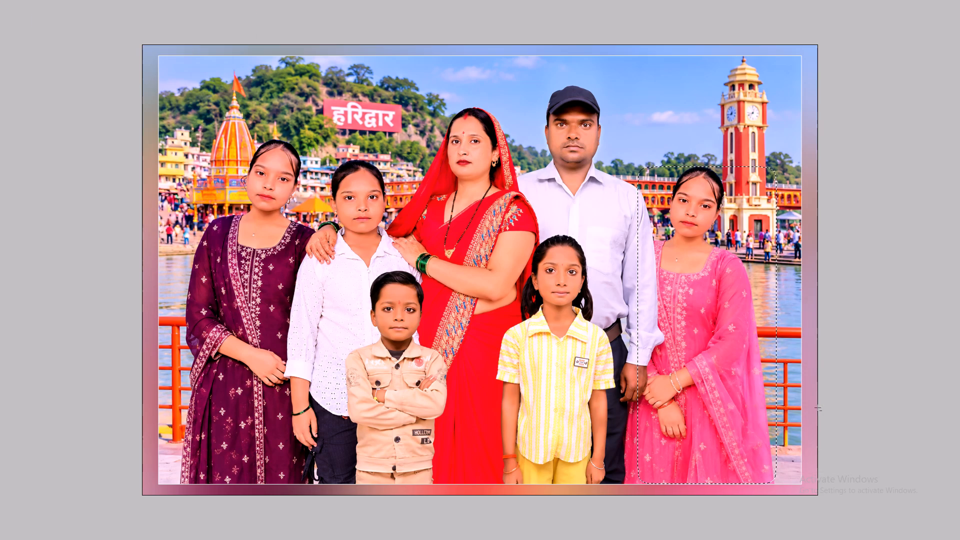
key("Return")
key("ctrl+shift+f")
type("30")
key("Return")
Apply Color Balance to the pink-dress area, fade it to 60%, and clear the selection.
key("alt+i")
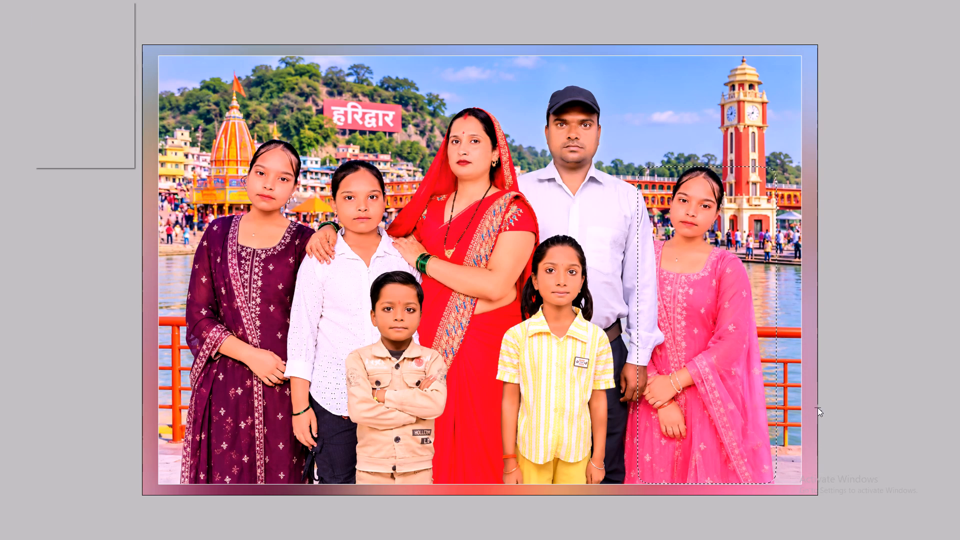
key("alt+a")
key("alt+b")
key("Return")
key("ctrl+shift+f")
type("60")
key("Return")
key("ctrl+d")
Select a rectangle over the temple, the two older girls and the boy, and open its feather setting.
key("v")
key("m")
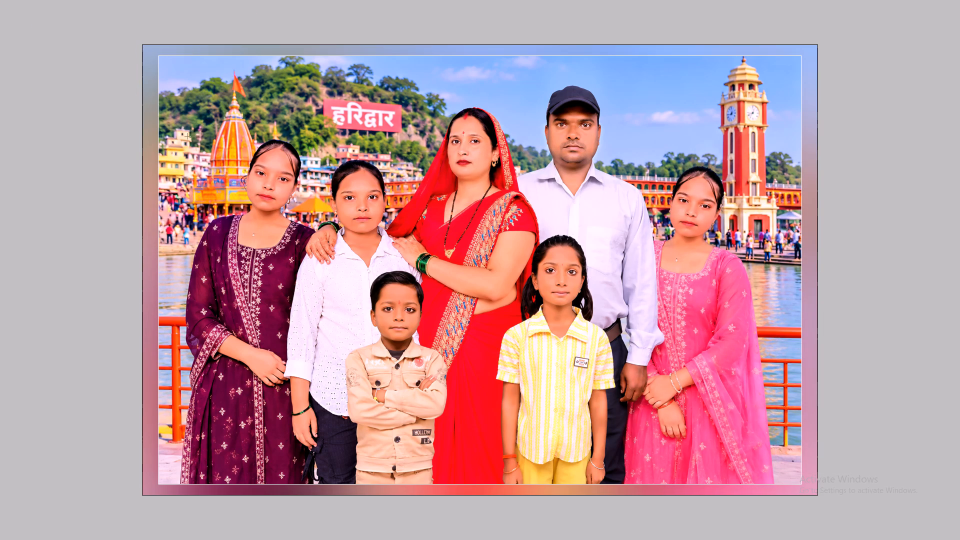
left_click_drag(171, 101, 431, 469)
key("ctrl+alt+d")
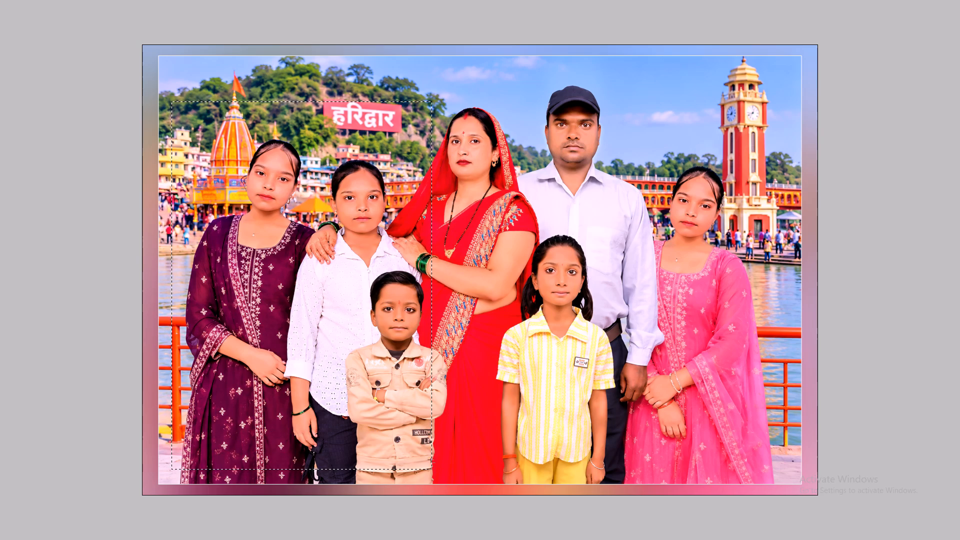
Accept the feather on the selection over the temple, older girls and boy, and apply Color Balance to it.
key("Return")
key("alt+i")
key("alt+a")
key("alt+b")
key("Return")
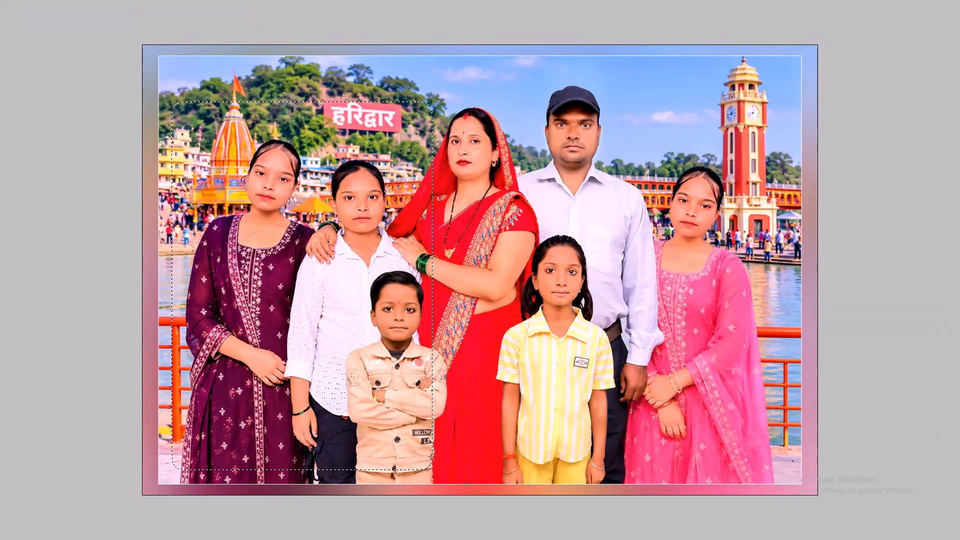
Apply Channel Mixer to the selected area over the temple, girls and boy, fade it to 20%, and clear the selection.
key("alt+i")
key("alt+a")
key("alt+x")
key("Return")
key("ctrl+shift+f")
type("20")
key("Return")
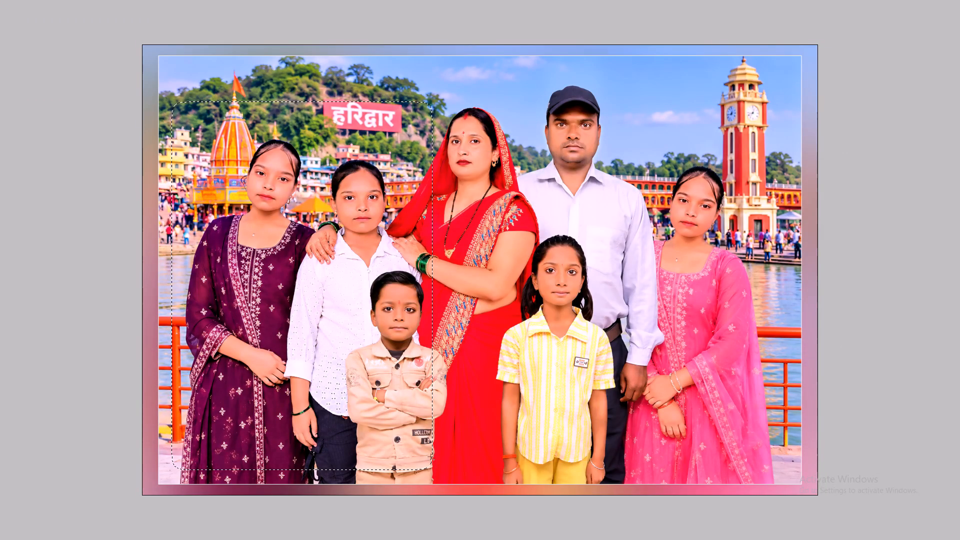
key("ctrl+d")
Merge all visible layers of the family portrait into one.
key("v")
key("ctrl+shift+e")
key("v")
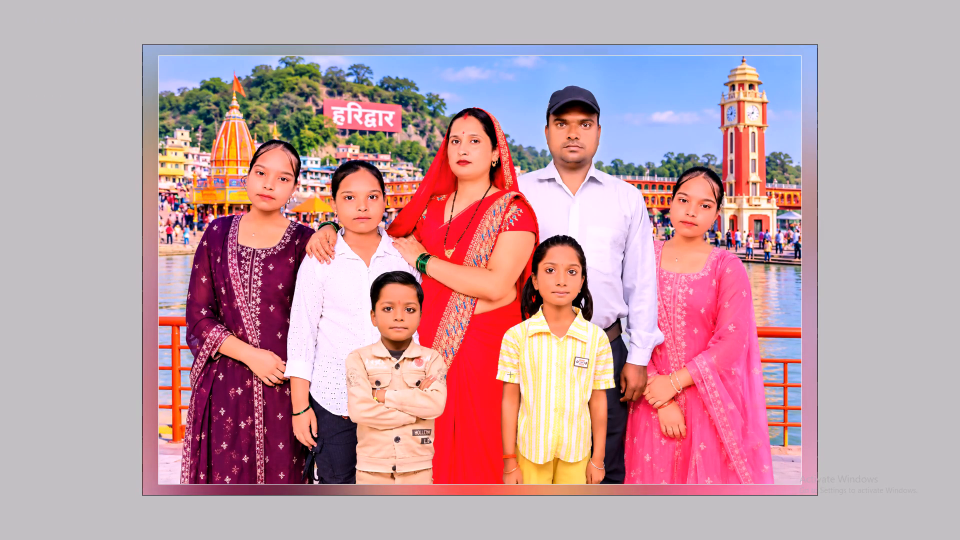
Save the family portrait on the Desktop as a JPEG named 01++, accepting the JPEG options.
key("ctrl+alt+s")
left_click_drag(5, 74, 12, 74)
left_click(21, 74)
left_click(22, 74)
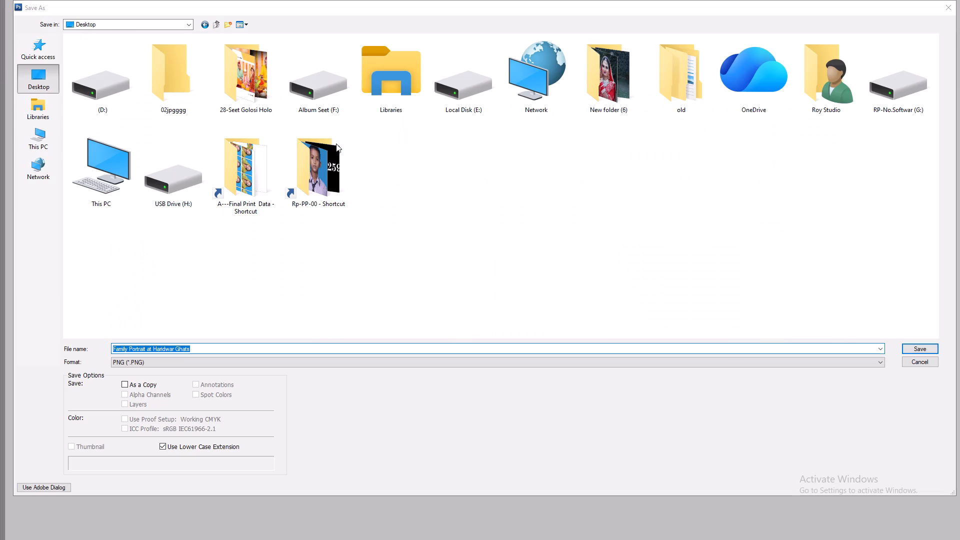
scroll(379, 193, "down", 6)
key("alt+f")
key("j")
scroll(389, 219, "down", 5)
left_click(274, 349)
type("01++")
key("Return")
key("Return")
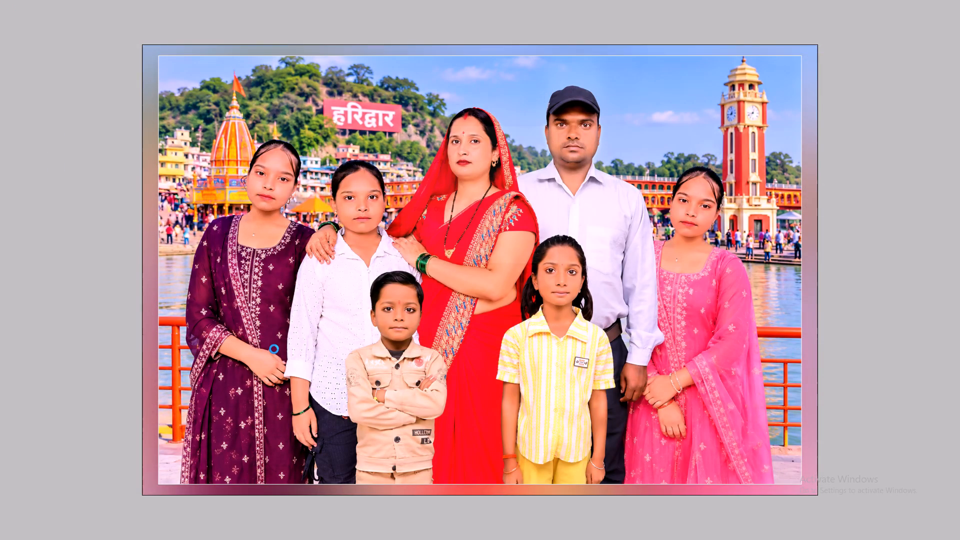
Close the saved family portrait document.
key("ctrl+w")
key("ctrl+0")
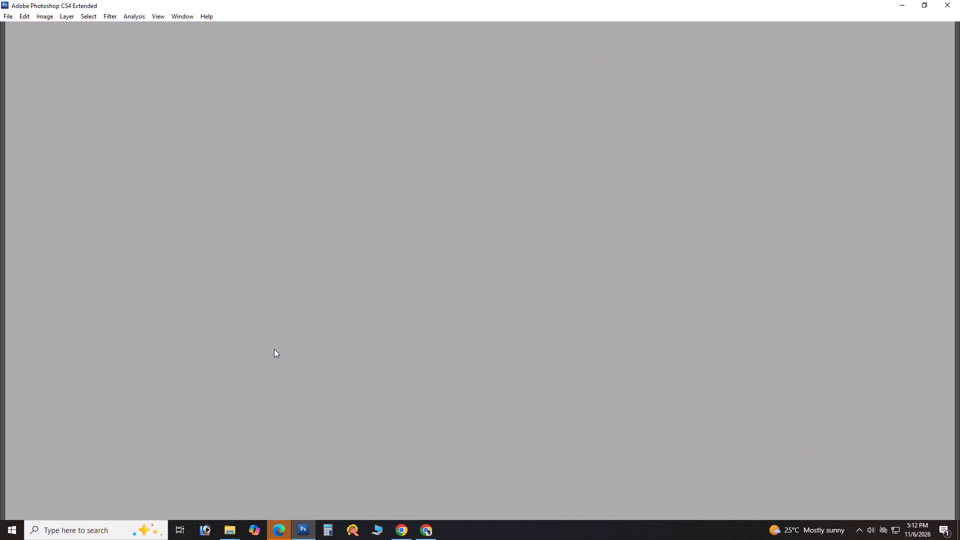
Switch to Microsoft Edge and close the browser window with the Photoshop help page.
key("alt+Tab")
left_click(373, 231, "alt")
left_click(959, 0)
Close the leftover open folder windows, including Downloads and New folder.
key("alt+Tab")
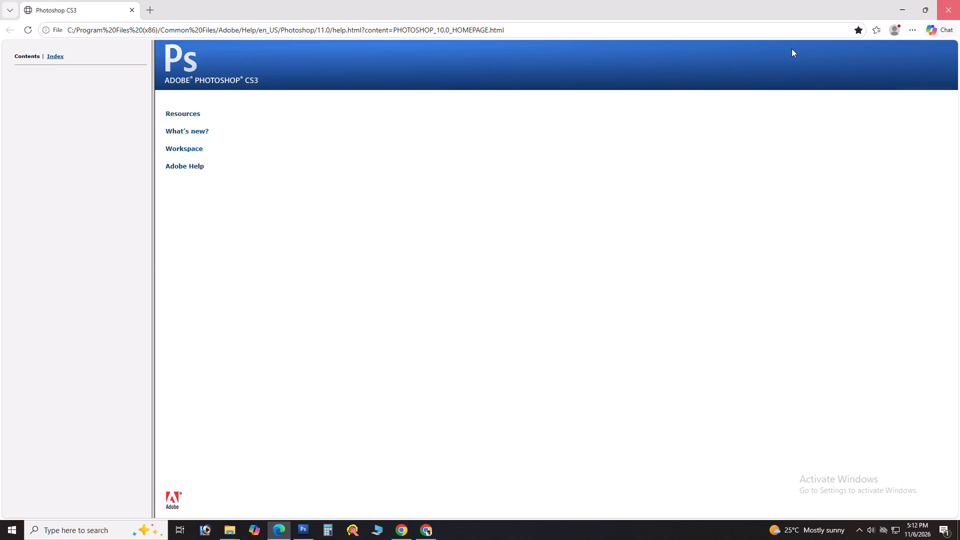
left_click(471, 219, "alt")
left_click(471, 219)
key("ctrl+w")
key("alt+Tab")
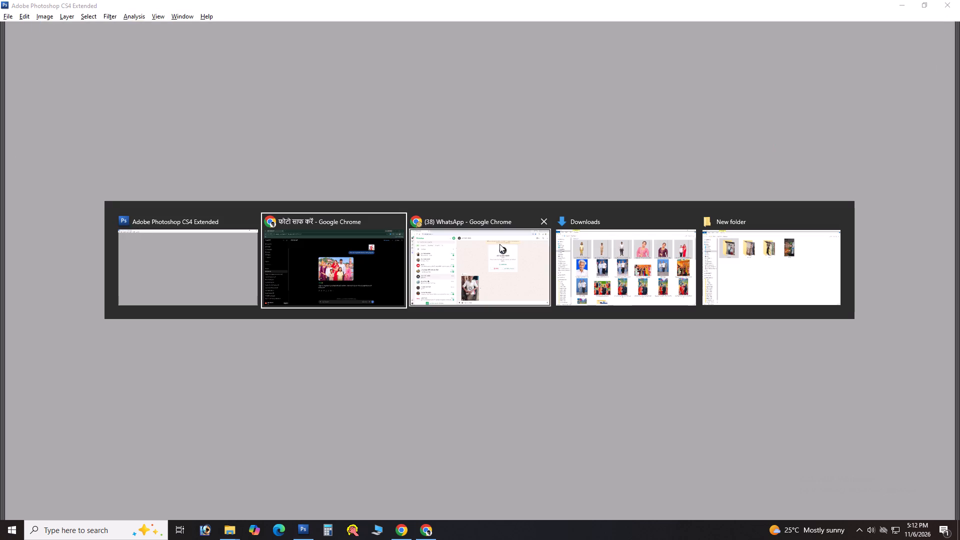
left_click(666, 289, "alt")
left_click(669, 288)
key("ctrl+w")
key("alt+Tab")
left_click(741, 288, "alt")
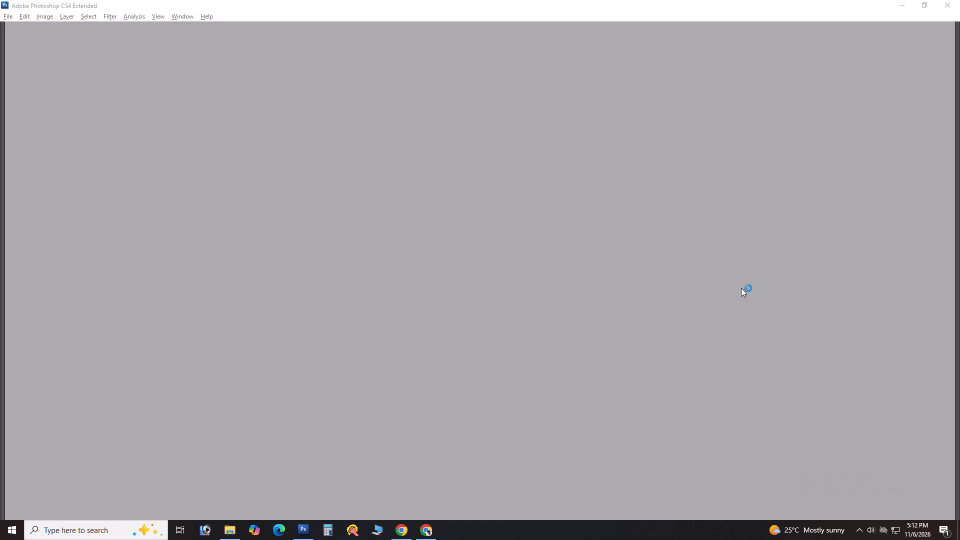
left_click(735, 288)
key("ctrl+w")
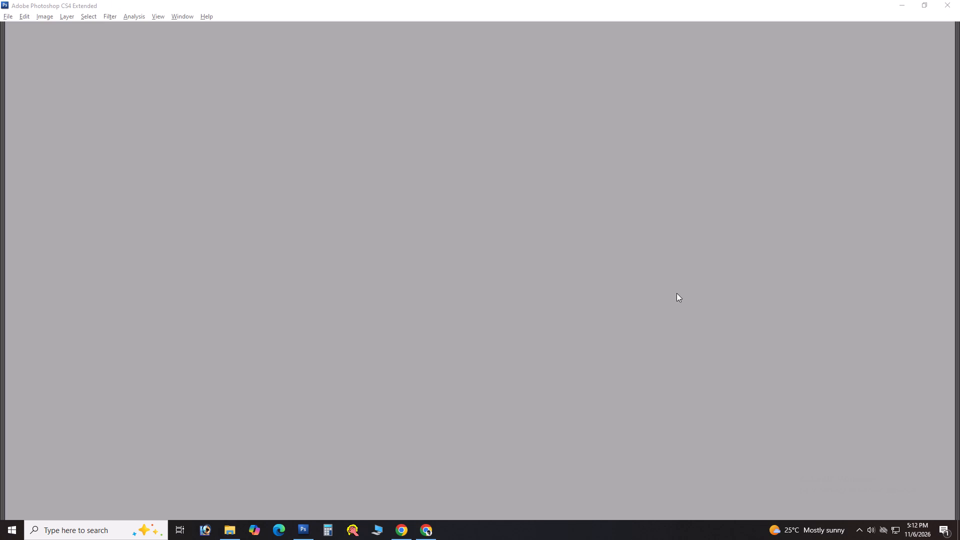